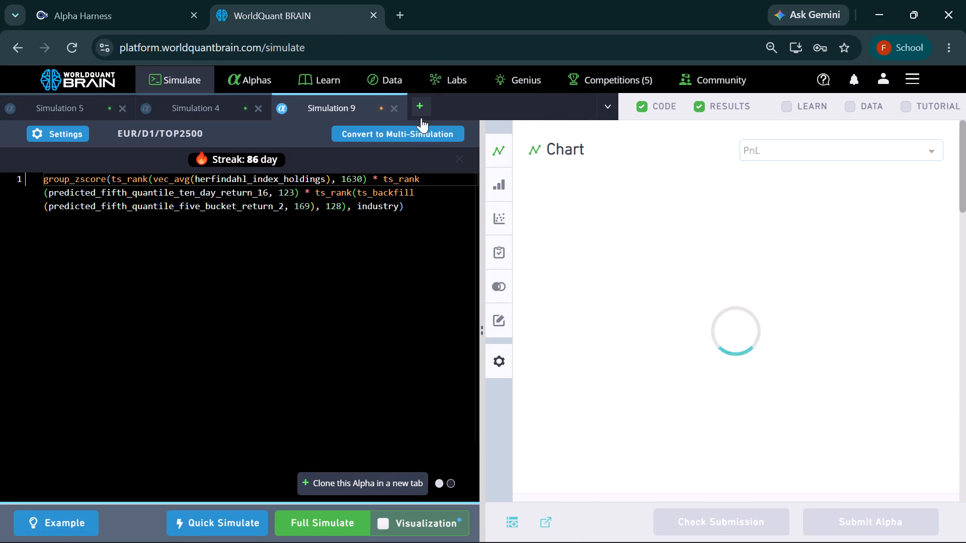
left_click(394, 108)
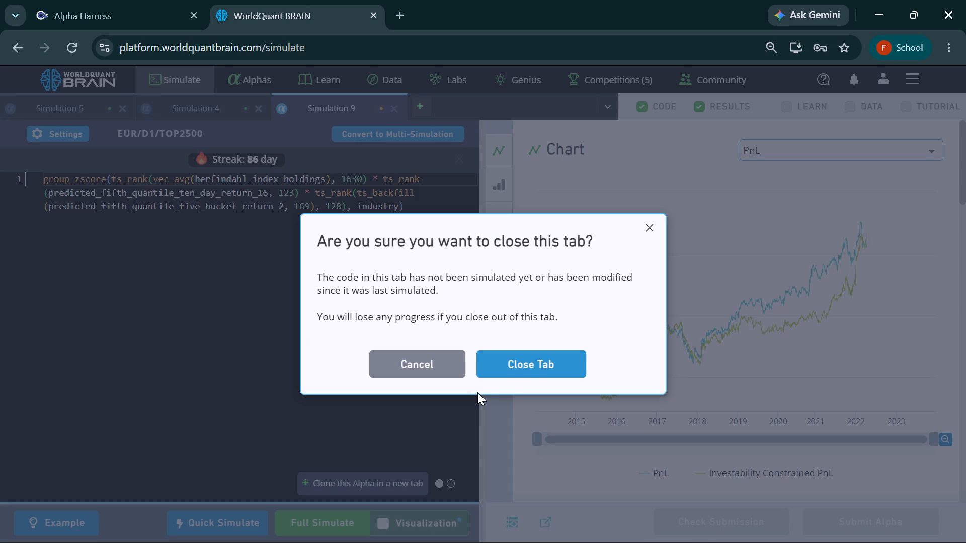
left_click(524, 356)
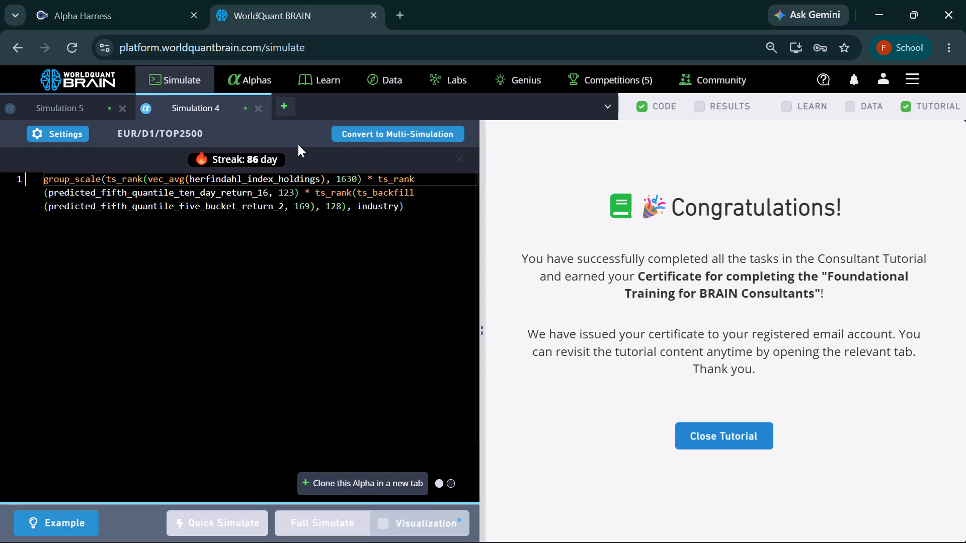
left_click(257, 102)
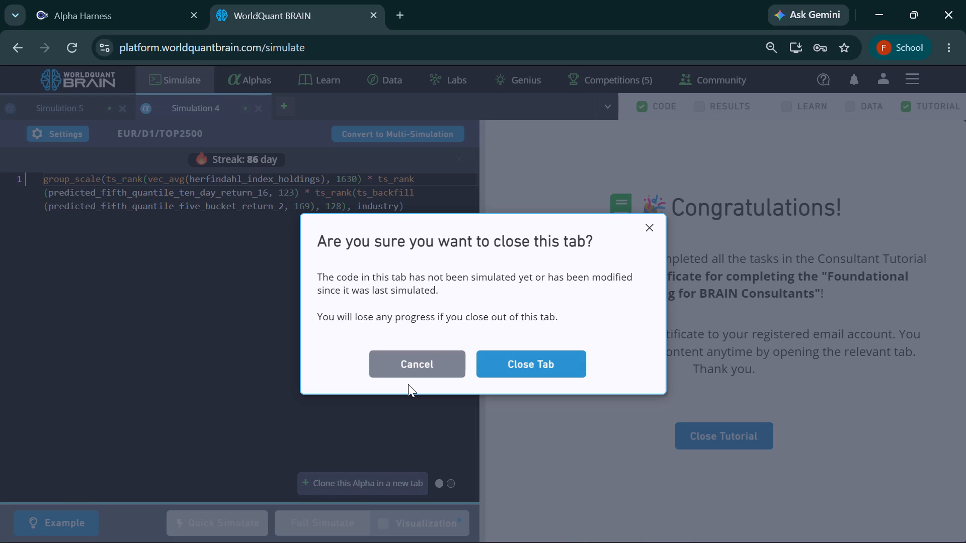
left_click(536, 361)
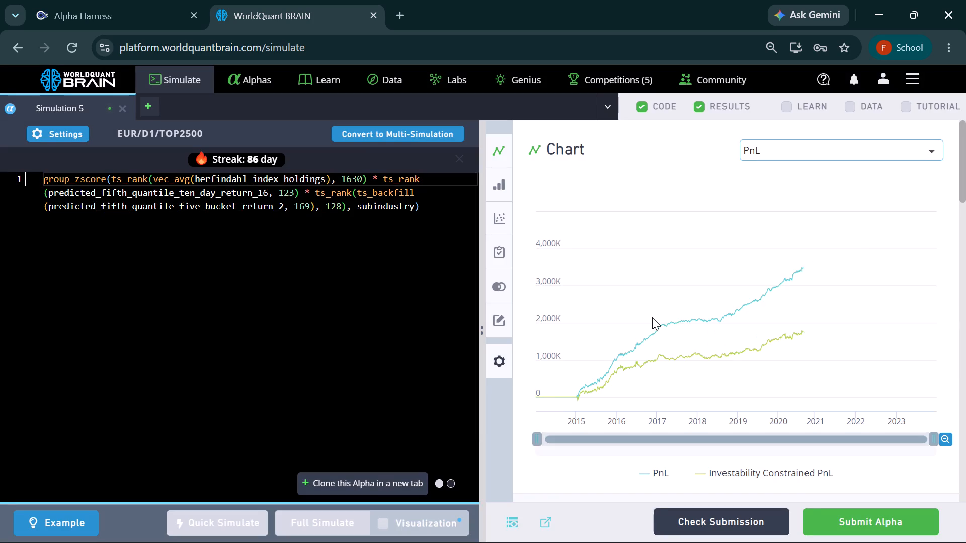
Review Simulation 5's IS Summary, Correlation and IS Testing Status, dismissing the error banner and expanding the passed tests.
scroll(652, 317, "down", 3)
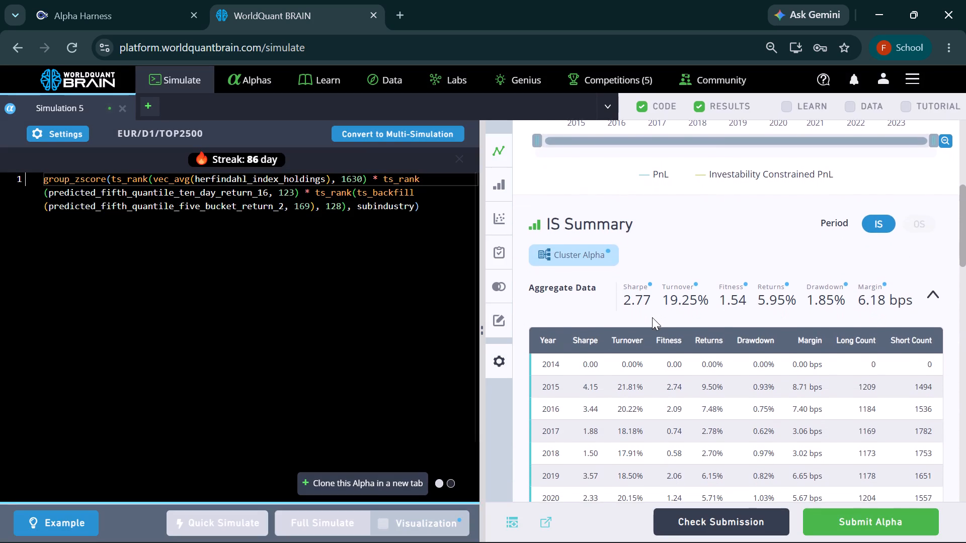
scroll(652, 317, "down", 6)
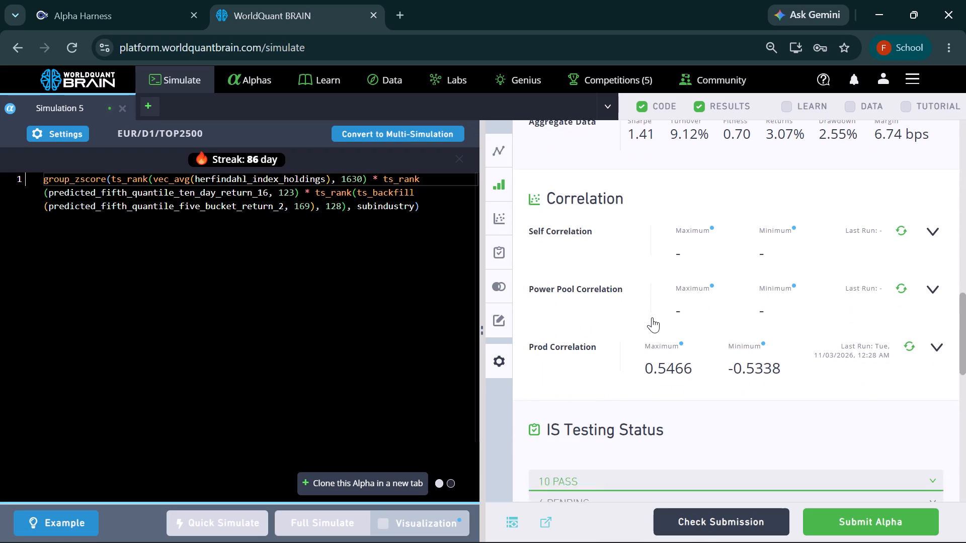
scroll(652, 317, "down", 1)
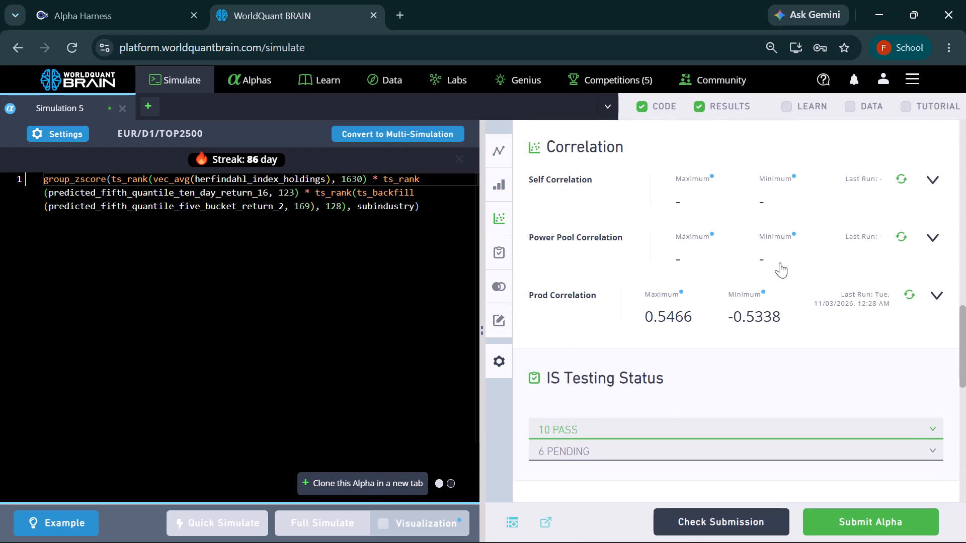
scroll(780, 262, "up", 4)
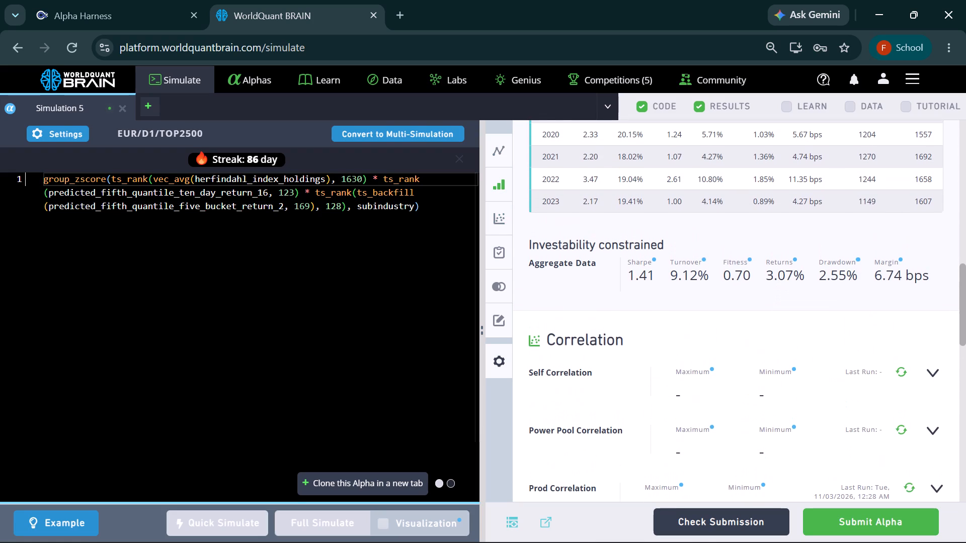
scroll(780, 262, "up", 4)
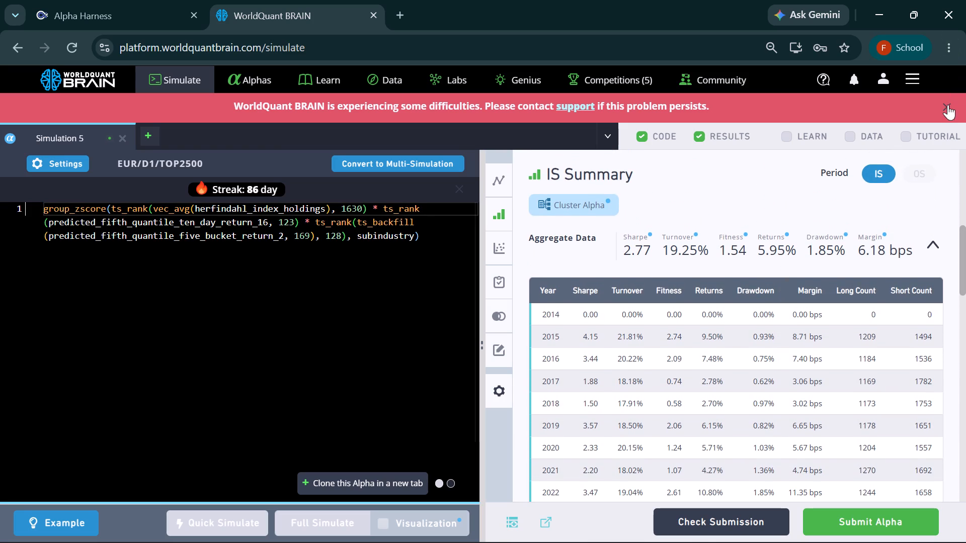
left_click(946, 110)
scroll(839, 245, "down", 3)
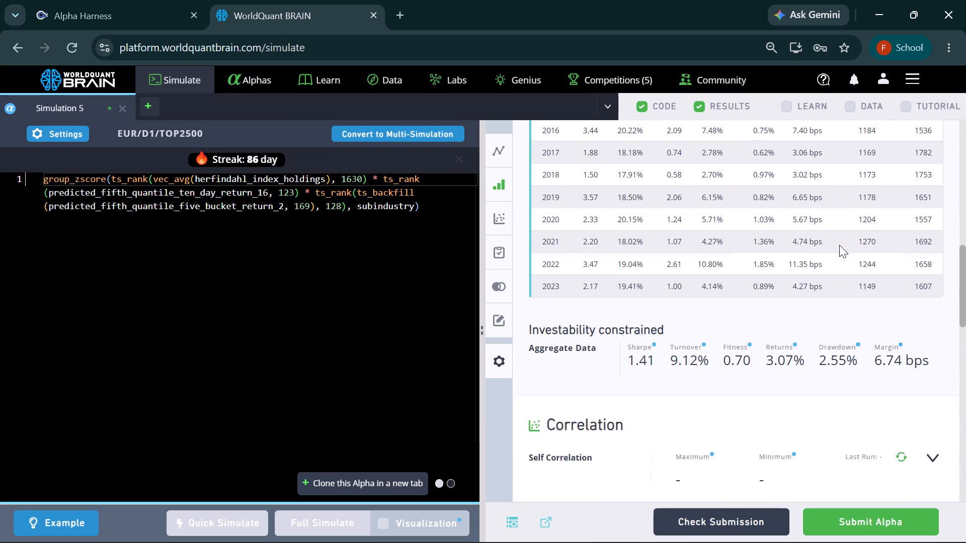
scroll(839, 245, "down", 2)
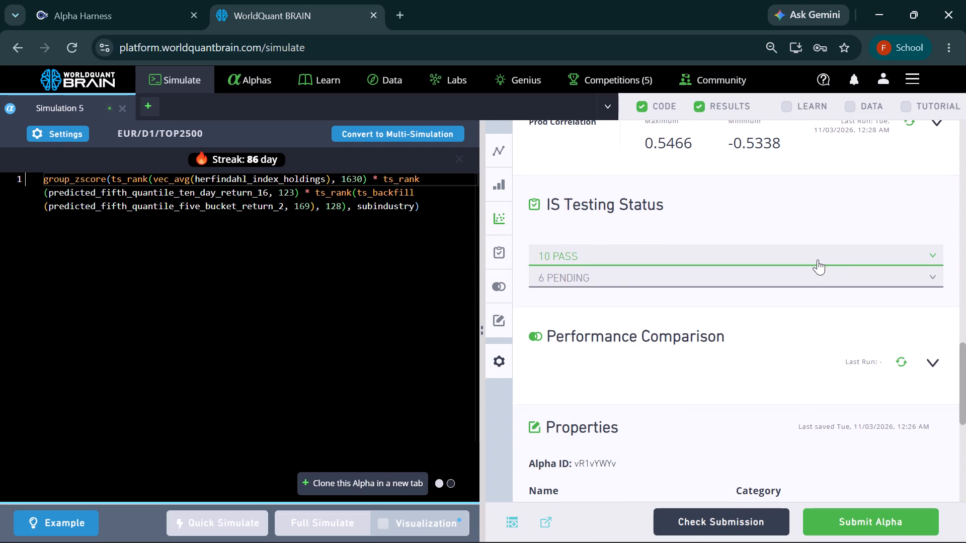
left_click(817, 260)
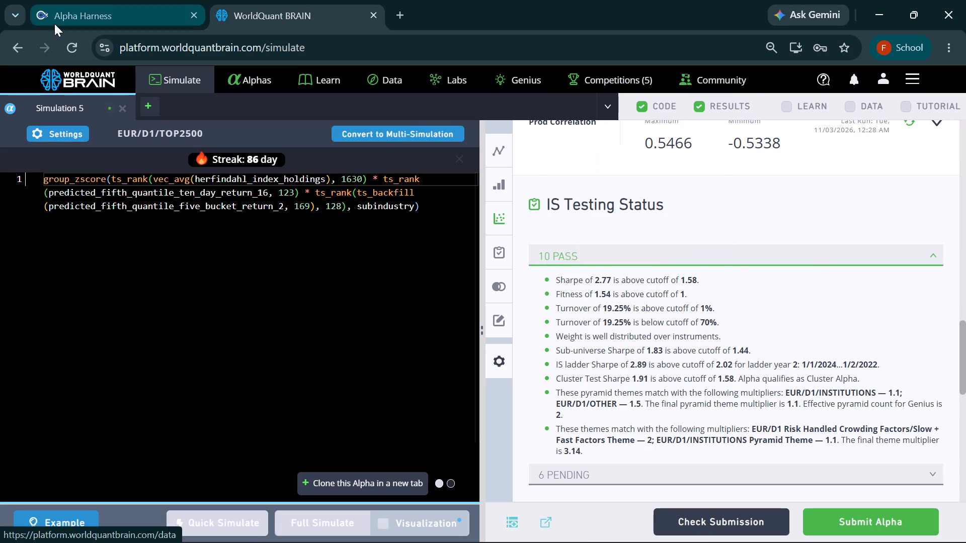
Reload the simulation page, accepting the loss of unsaved changes.
left_click(72, 48)
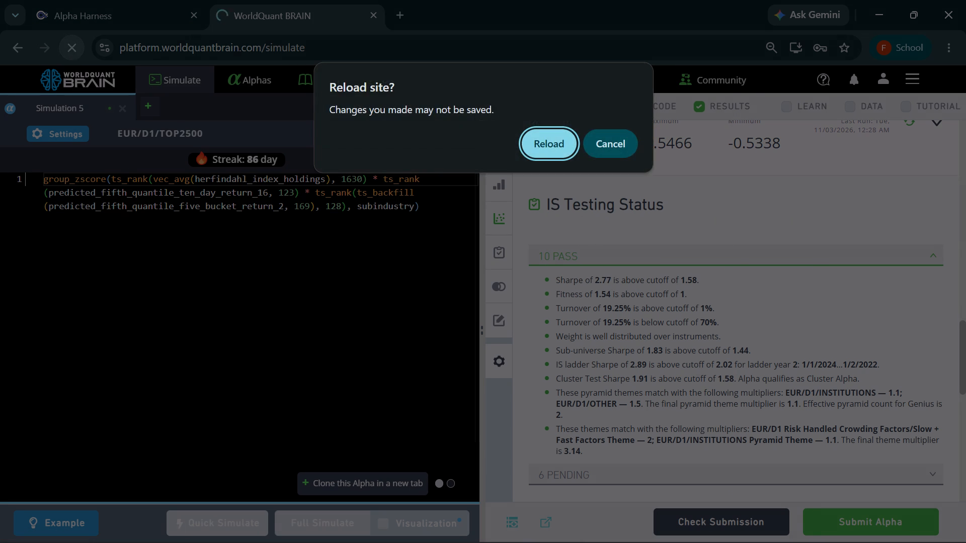
left_click(549, 146)
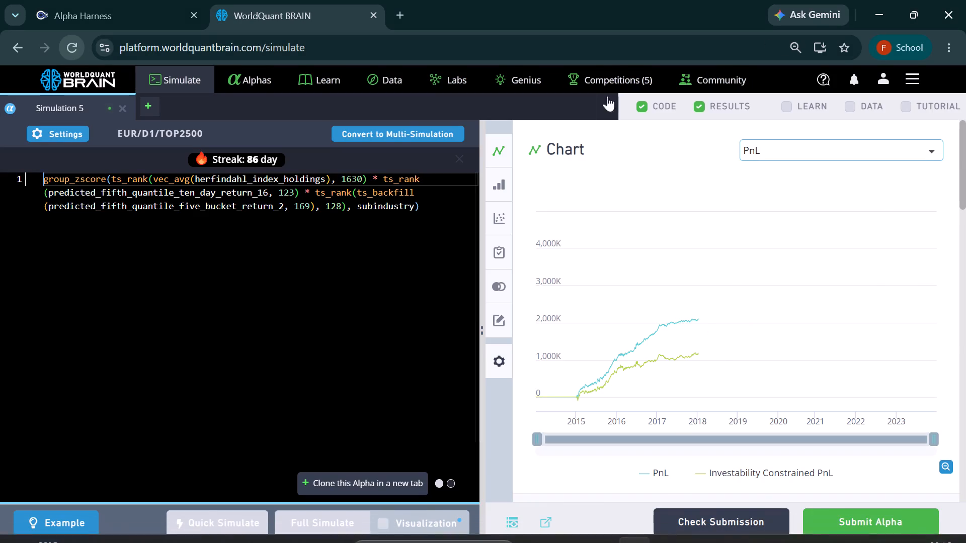
Open the Consultant Leaderboard among the competitions to view the user rankings.
left_click(596, 82)
left_click(596, 82)
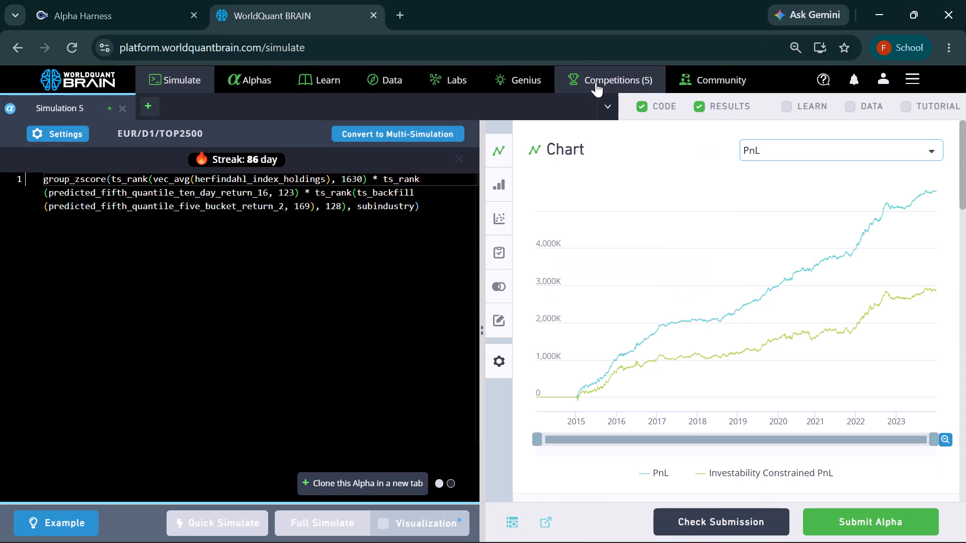
left_click(597, 127)
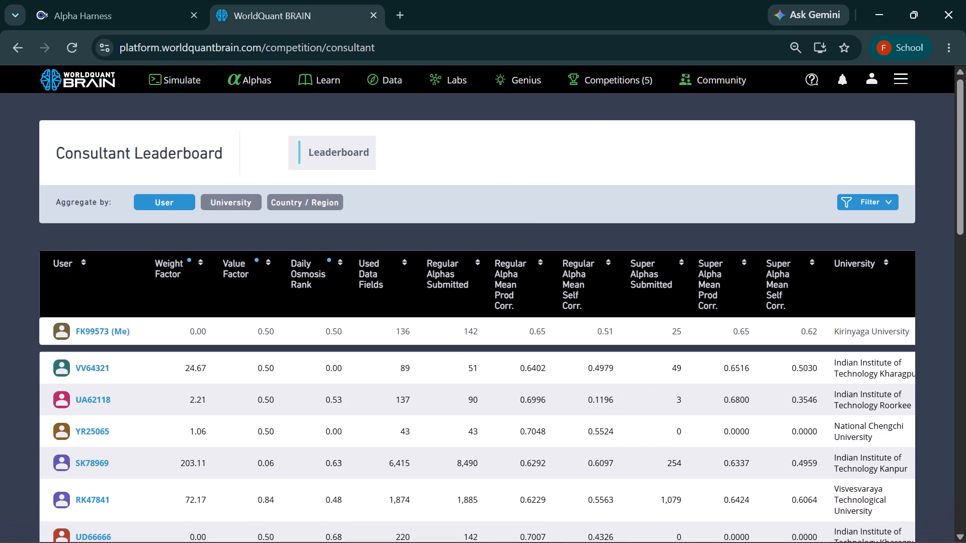
Open the profile's Performance page and review the Base Payment and Submitted Alphas charts and period tables.
left_click(869, 80)
left_click(835, 113)
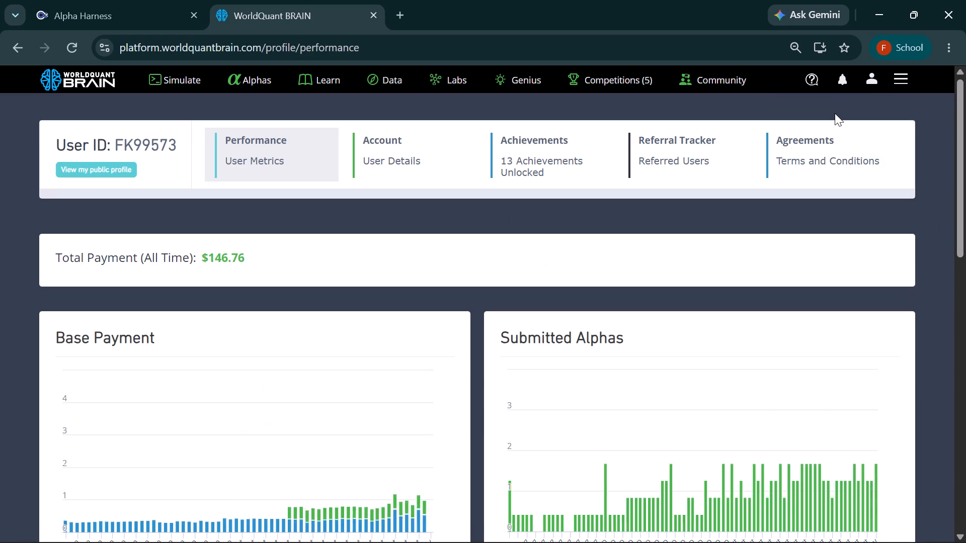
scroll(596, 284, "down", 2)
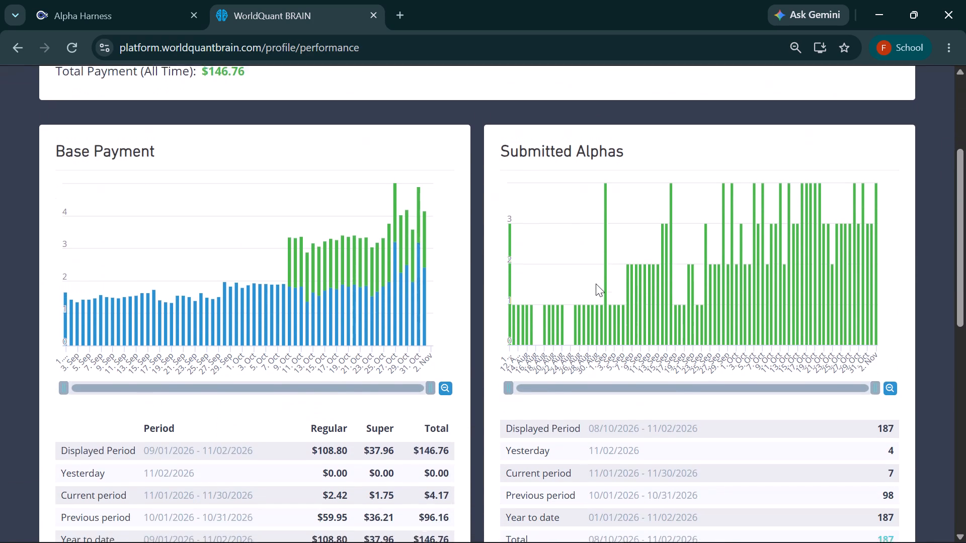
scroll(596, 284, "down", 2)
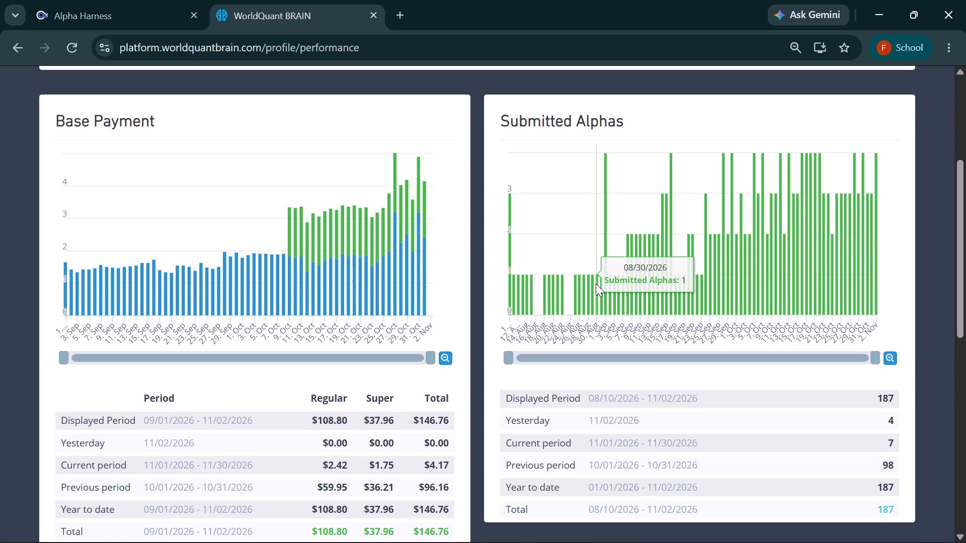
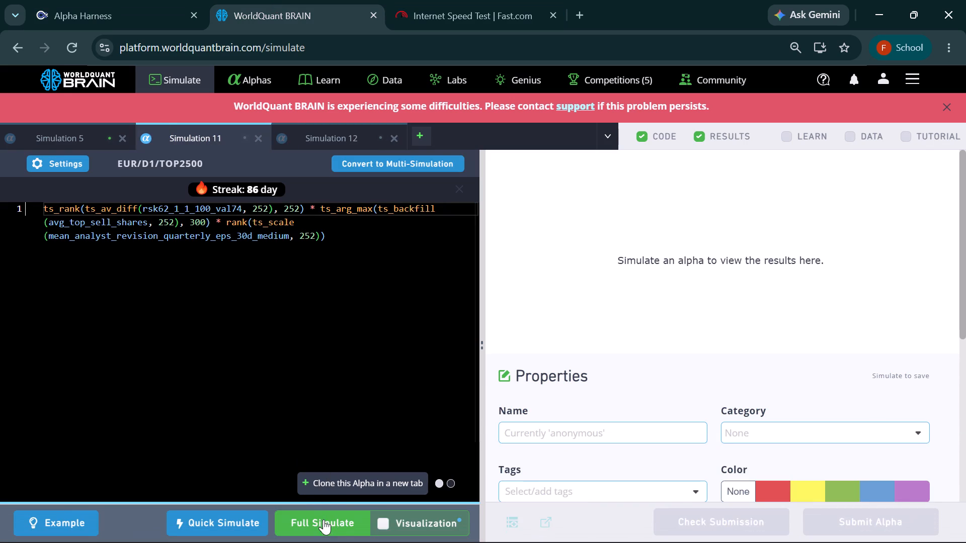
left_click(321, 524)
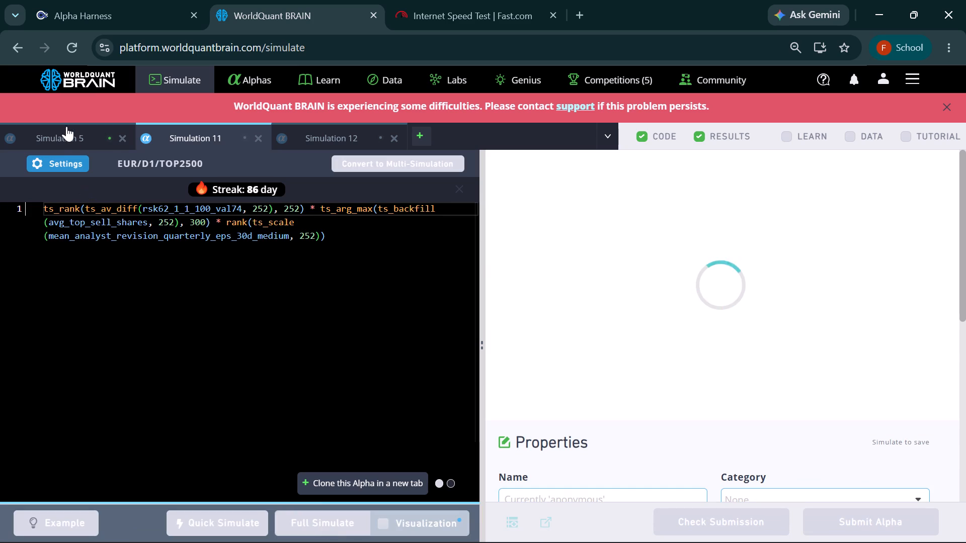
Clone Simulation 12, replace the clone's code with the copied 9qxp7Qzq expression, and run its simulation.
left_click(84, 135)
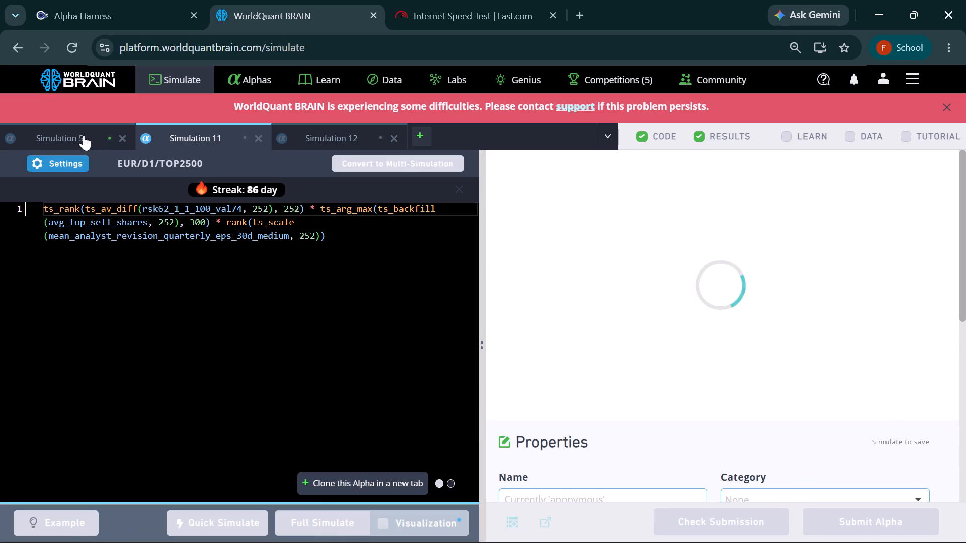
left_click(343, 133)
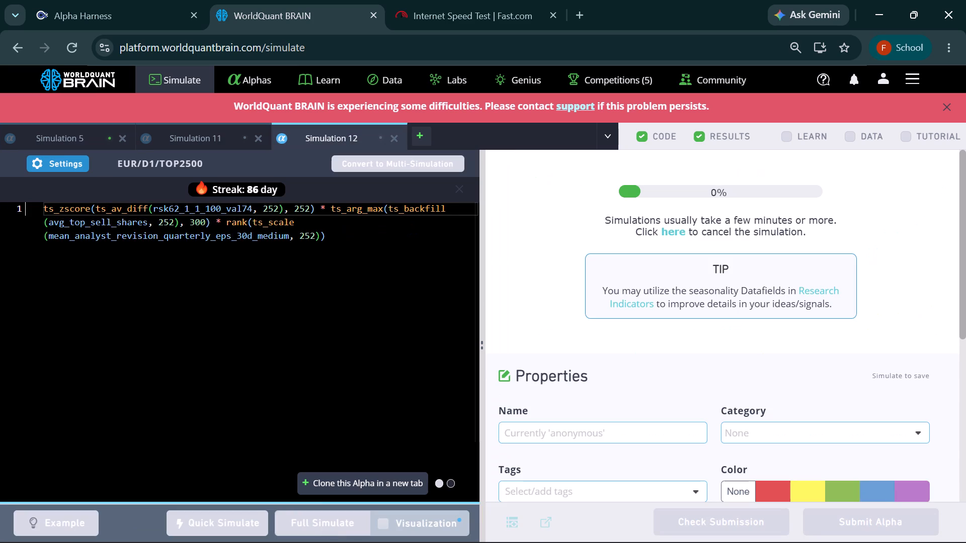
left_click(353, 483)
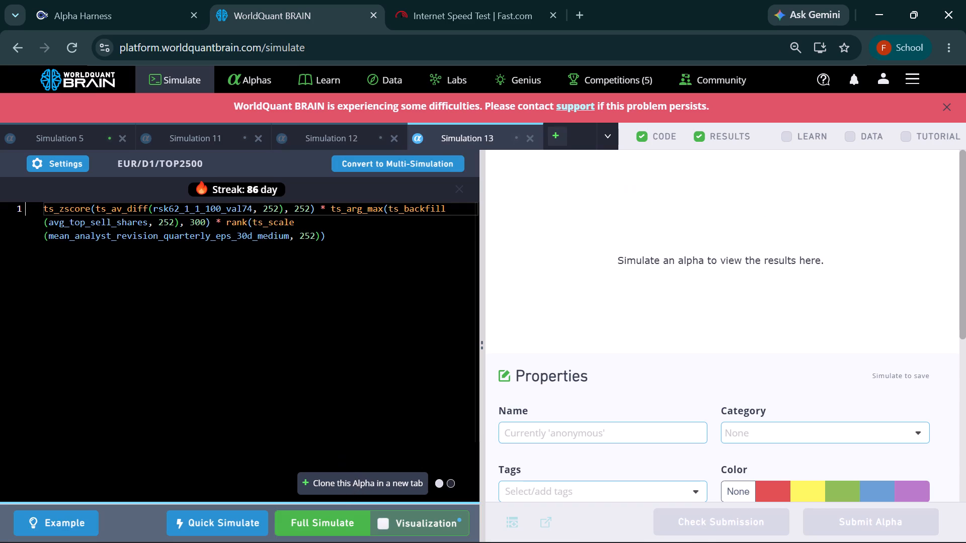
left_click(293, 354)
key("ctrl+a")
key("BackSpace")
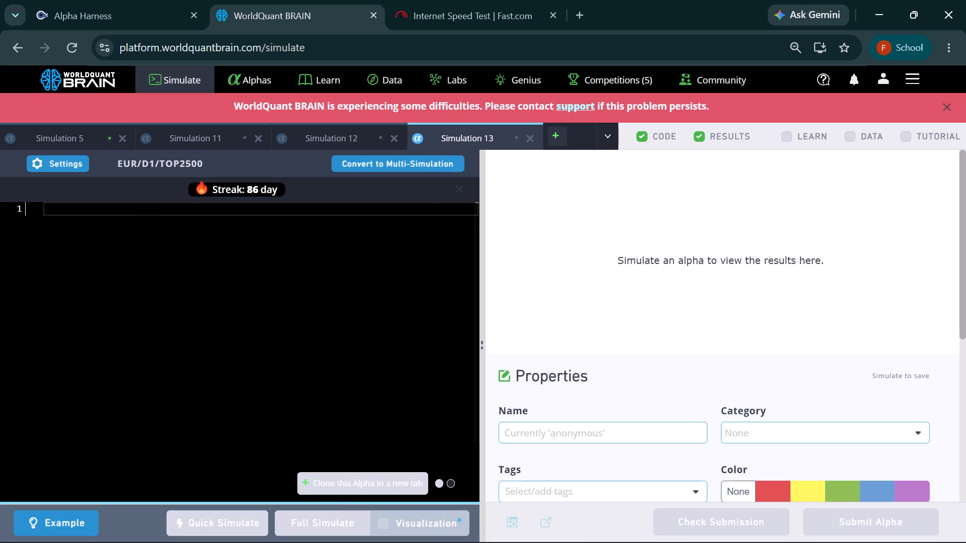
key("ctrl+v")
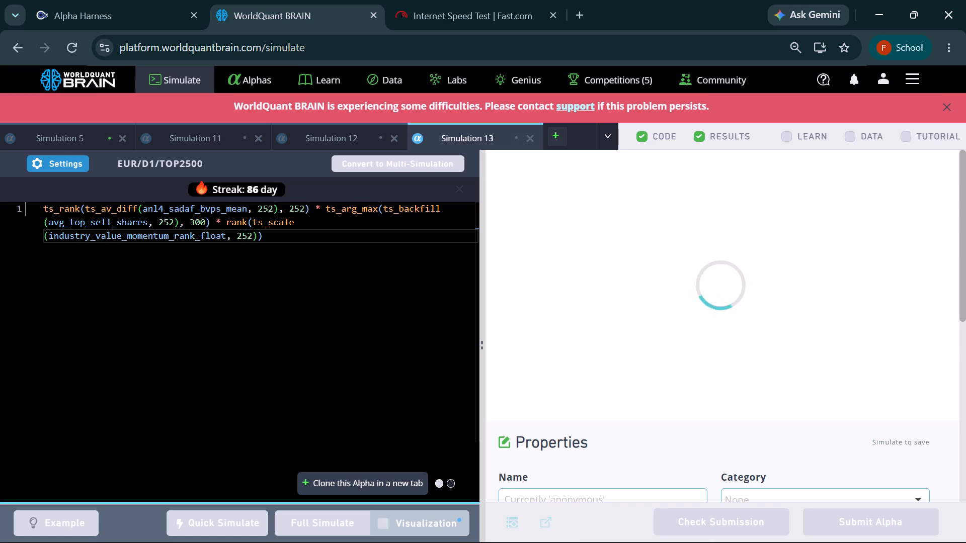
Check on the running simulations, review Simulation 12's PnL chart, and close Simulation 12.
left_click(64, 139)
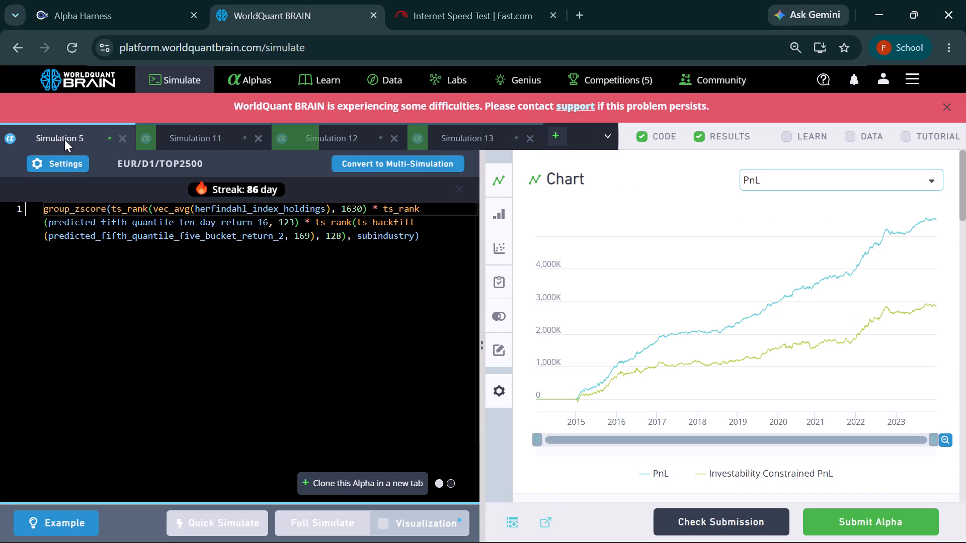
left_click(188, 136)
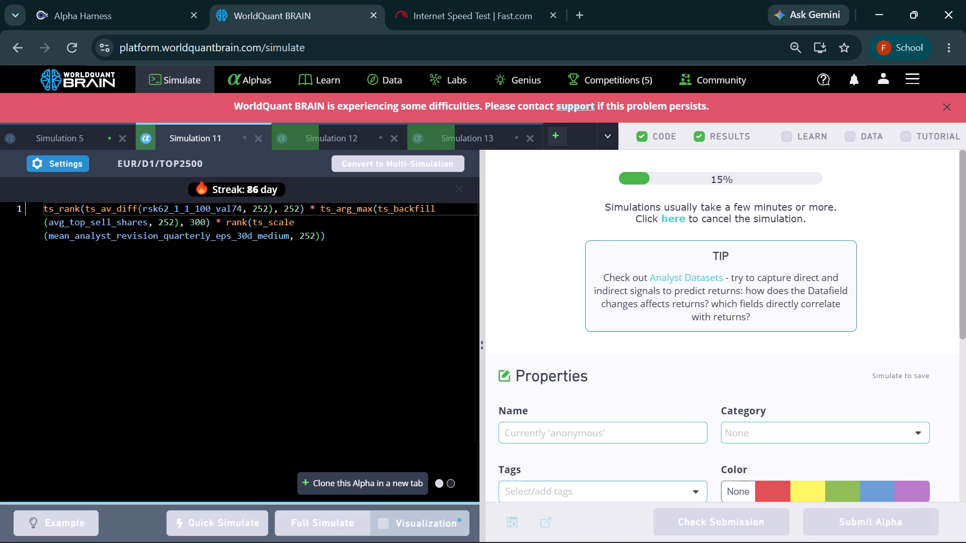
left_click(61, 128)
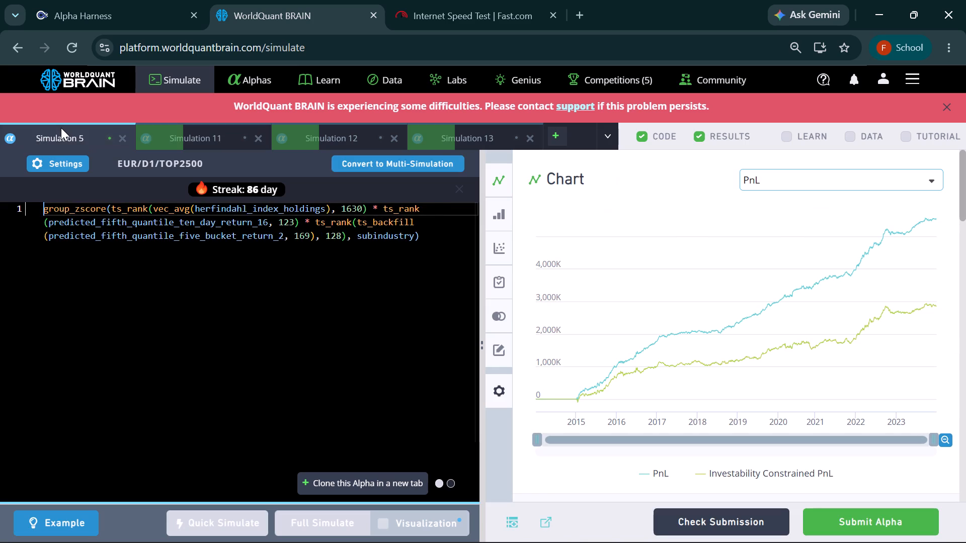
left_click(351, 140)
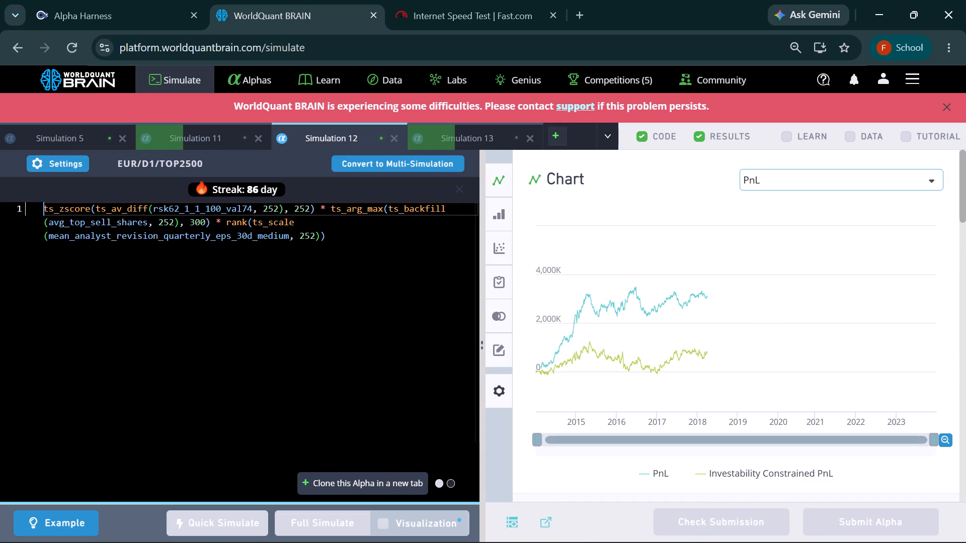
left_click(393, 139)
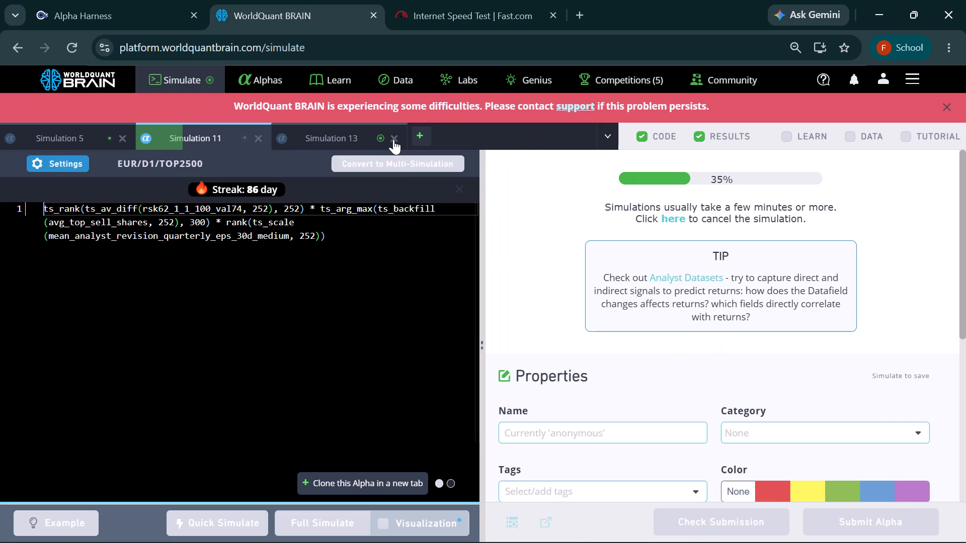
Examine Simulation 13's PnL chart, IS summary, investability-constrained figures and passed IS tests.
left_click(337, 131)
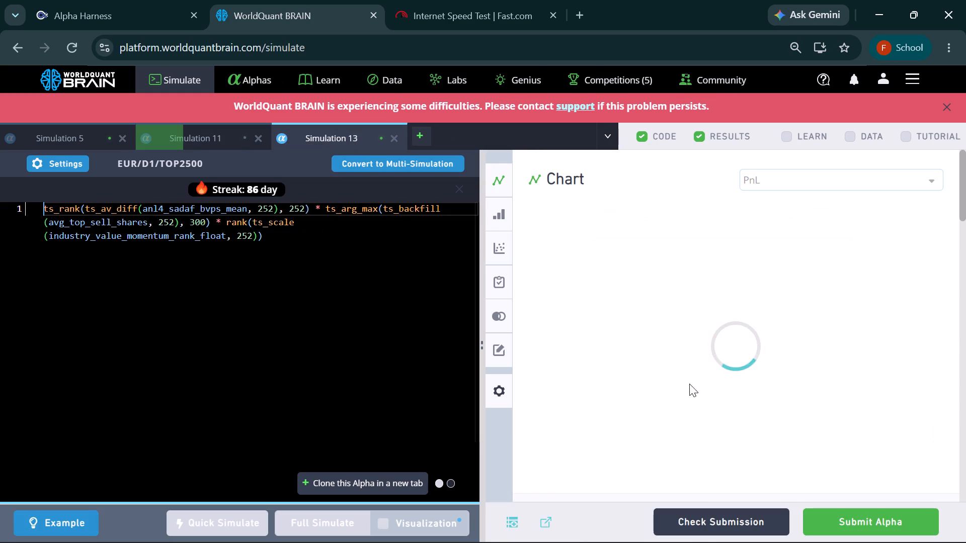
scroll(706, 390, "down", 2)
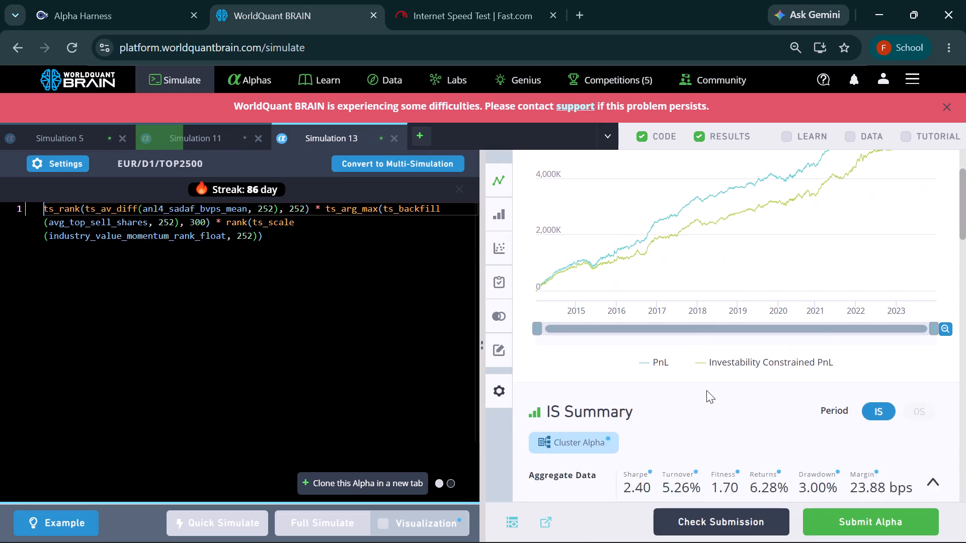
scroll(706, 390, "down", 2)
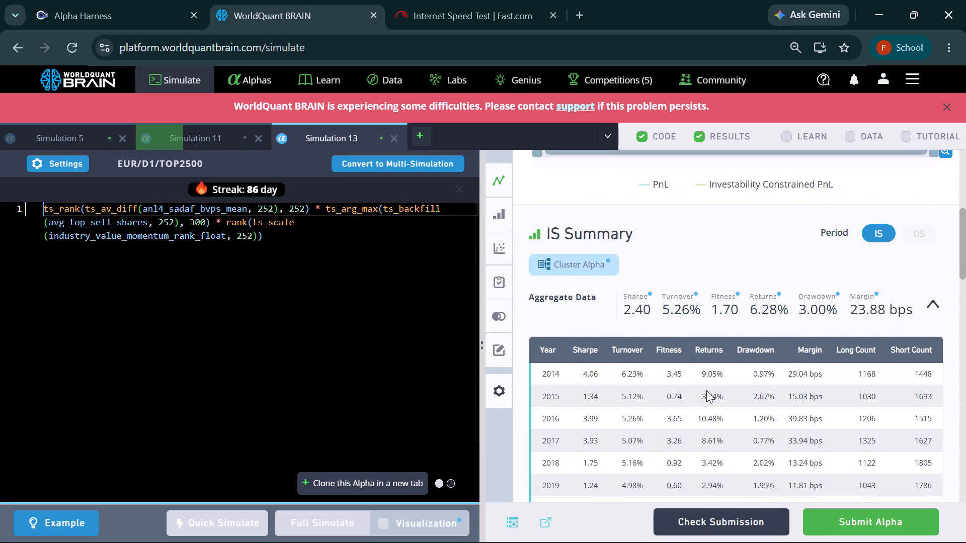
scroll(706, 390, "down", 4)
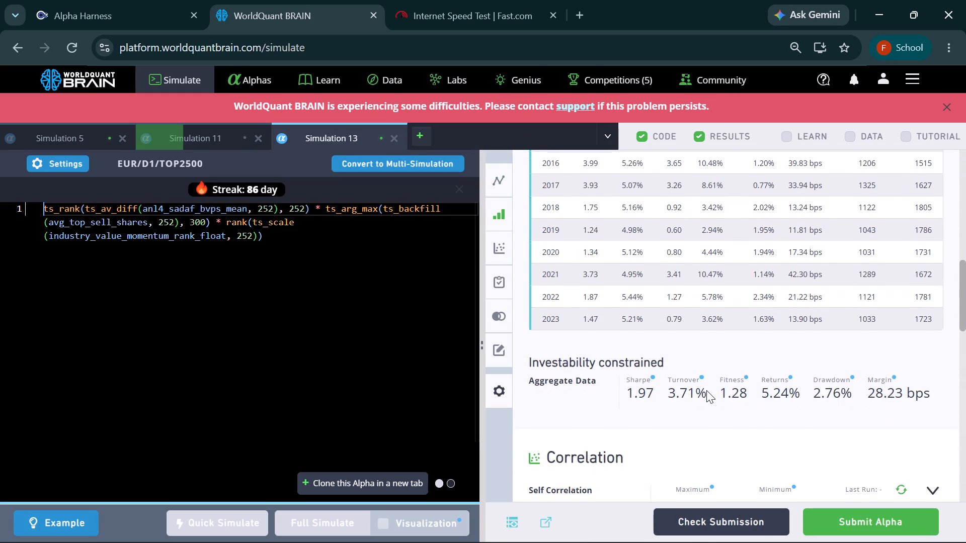
scroll(706, 390, "down", 4)
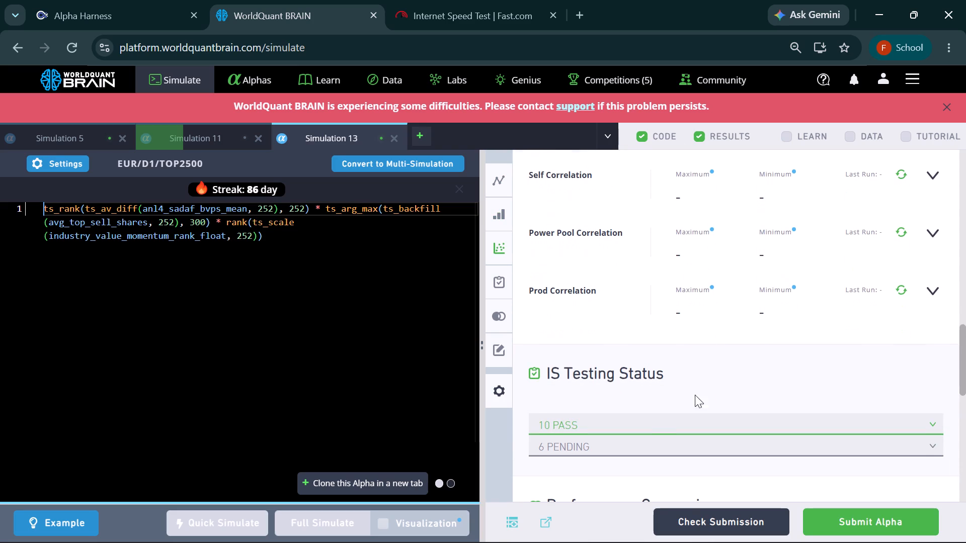
left_click(633, 424)
scroll(633, 424, "down", 3)
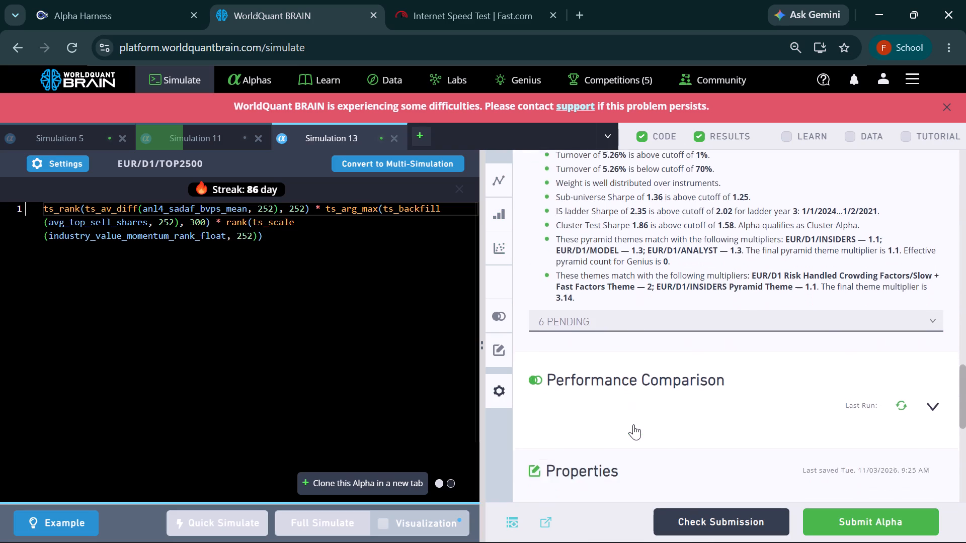
Run the Prod Correlation check for Simulation 13.
scroll(633, 424, "up", 3)
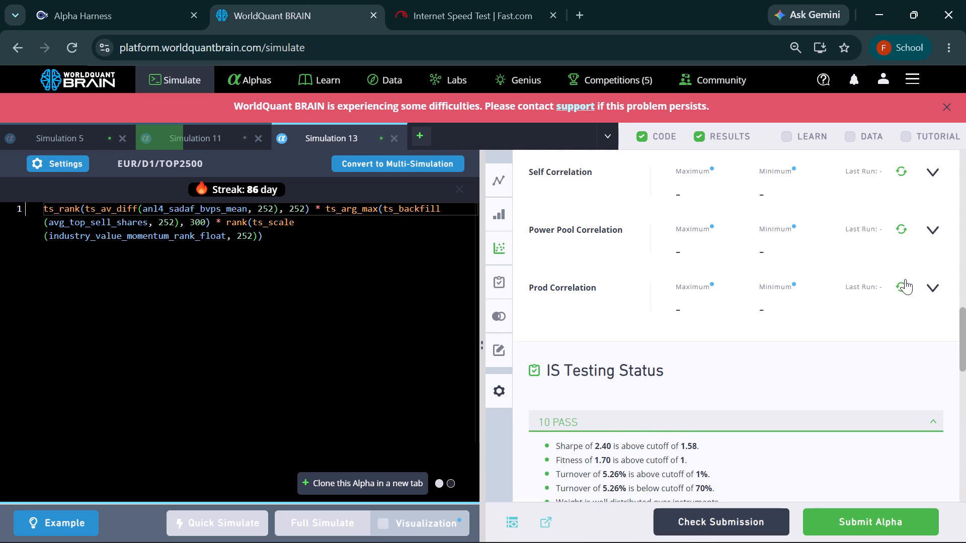
left_click(903, 287)
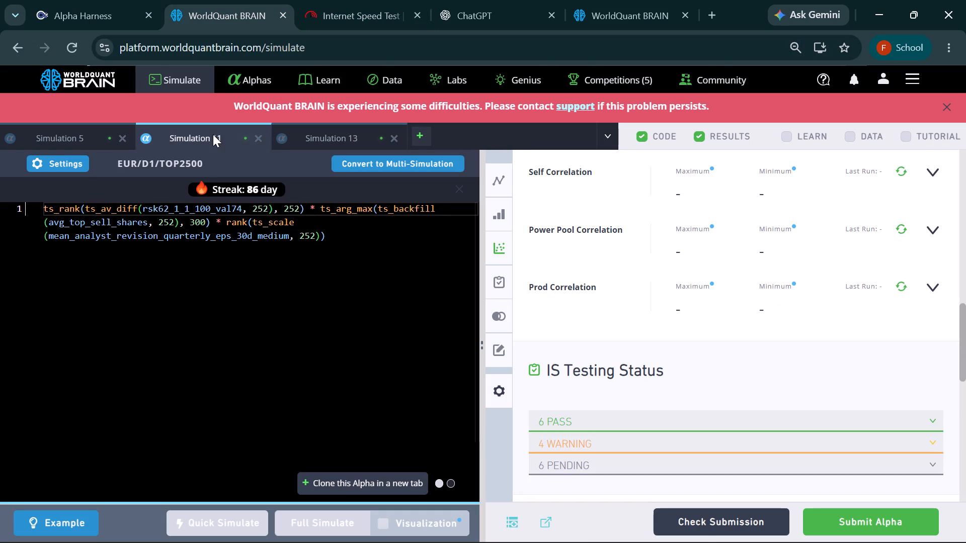
left_click(259, 139)
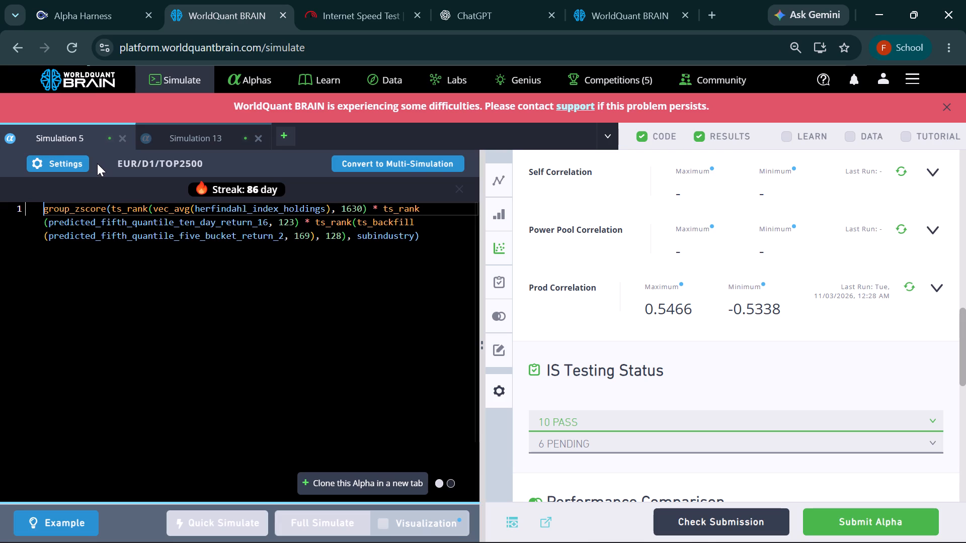
Compare the Prod Correlation and IS testing status of Simulation 13 and Simulation 5.
left_click(208, 130)
left_click(93, 136)
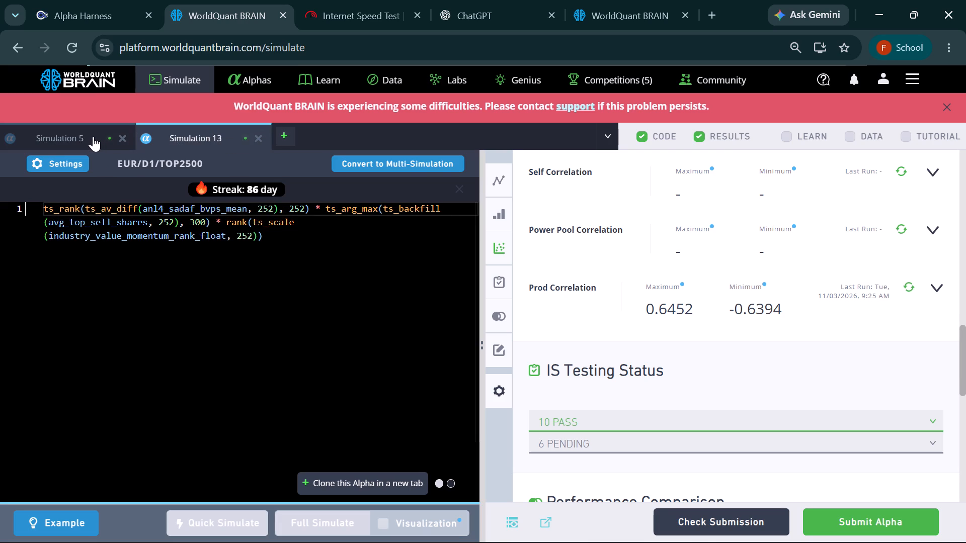
left_click(195, 132)
In a clone of Simulation 5's alpha, replace group_zscore with group_backfill and run a full simulation.
left_click(98, 133)
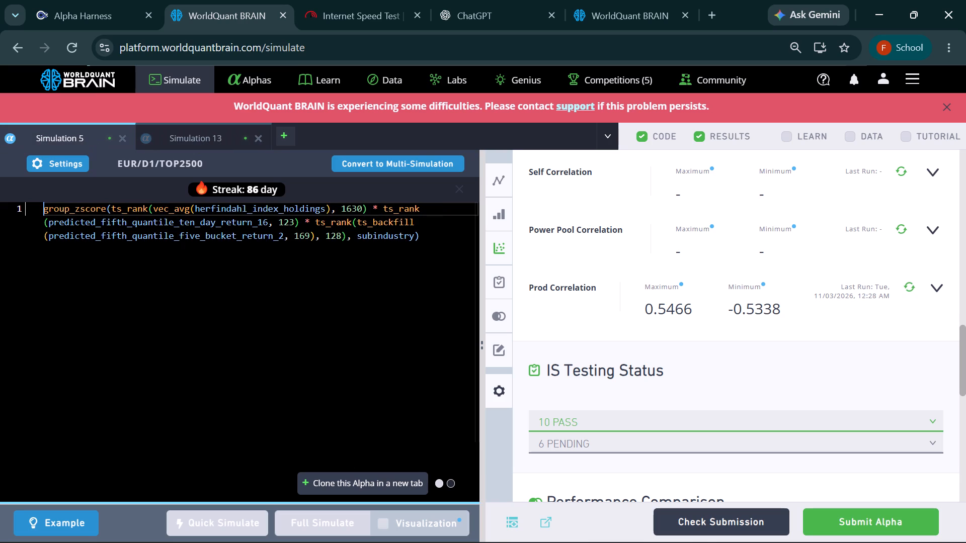
left_click(342, 480)
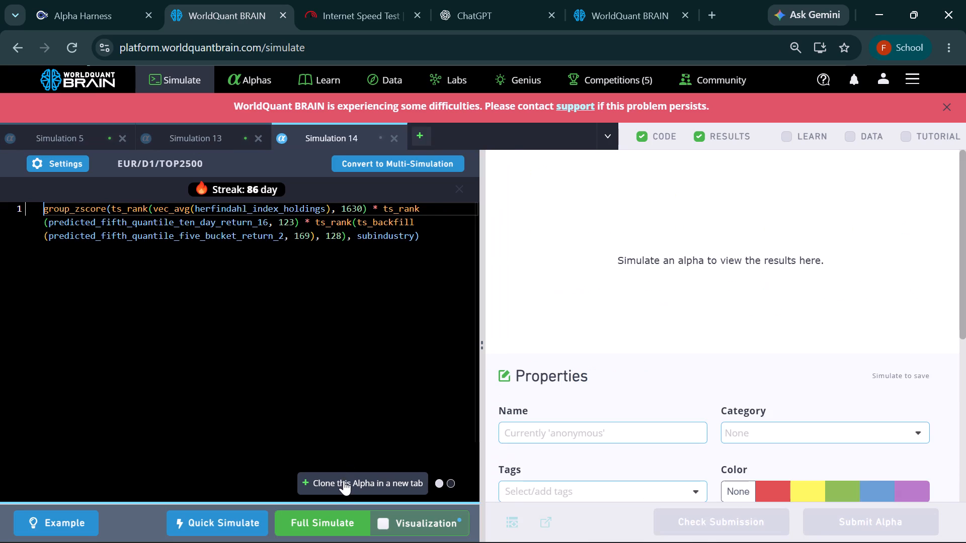
left_click(103, 206)
key("Right")
key("BackSpace")
key("BackSpace")
key("BackSpace")
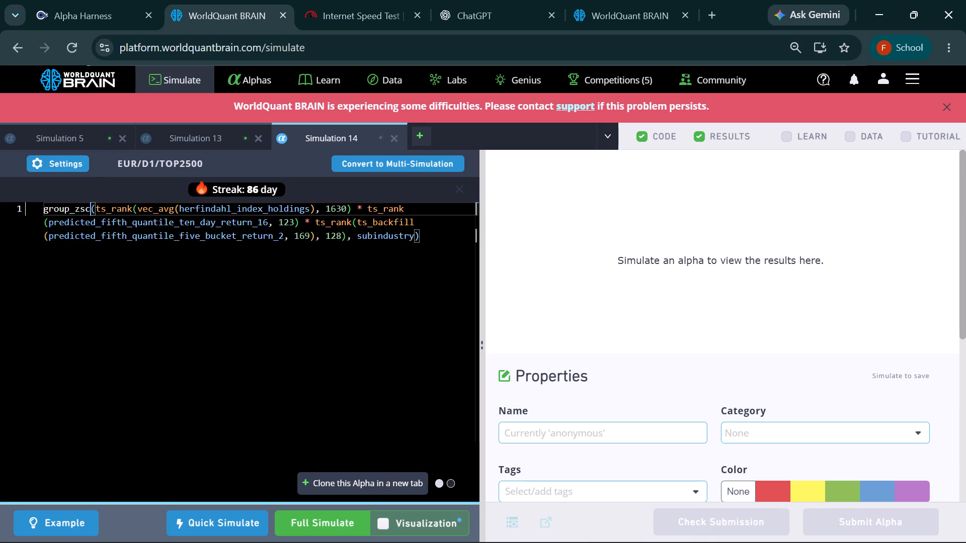
key("BackSpace")
key("BackSpace")
key("BackSpace")
type("back")
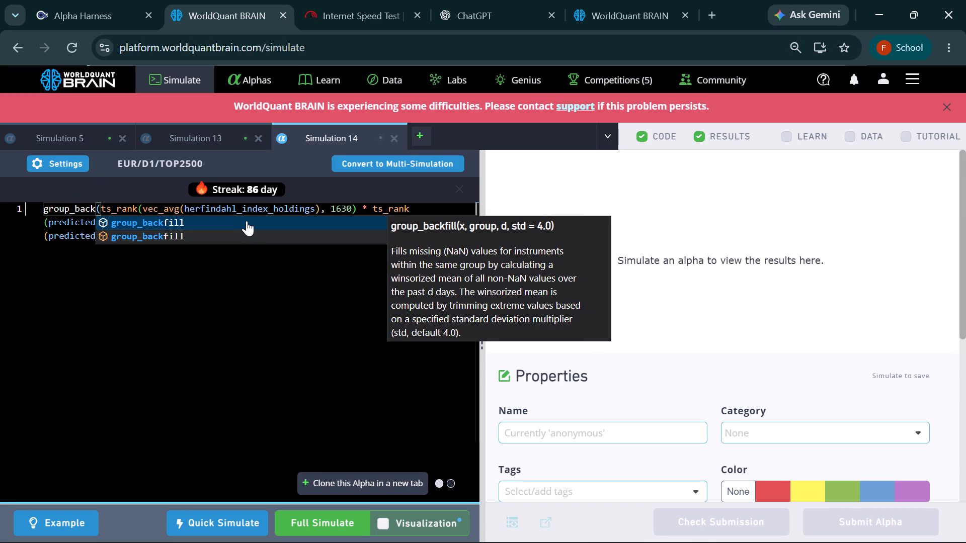
left_click(244, 221)
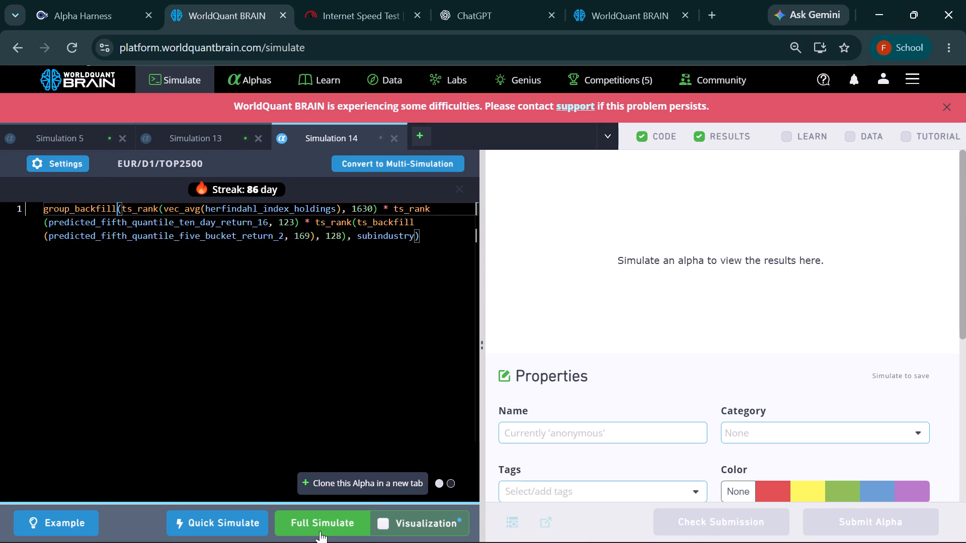
left_click(320, 530)
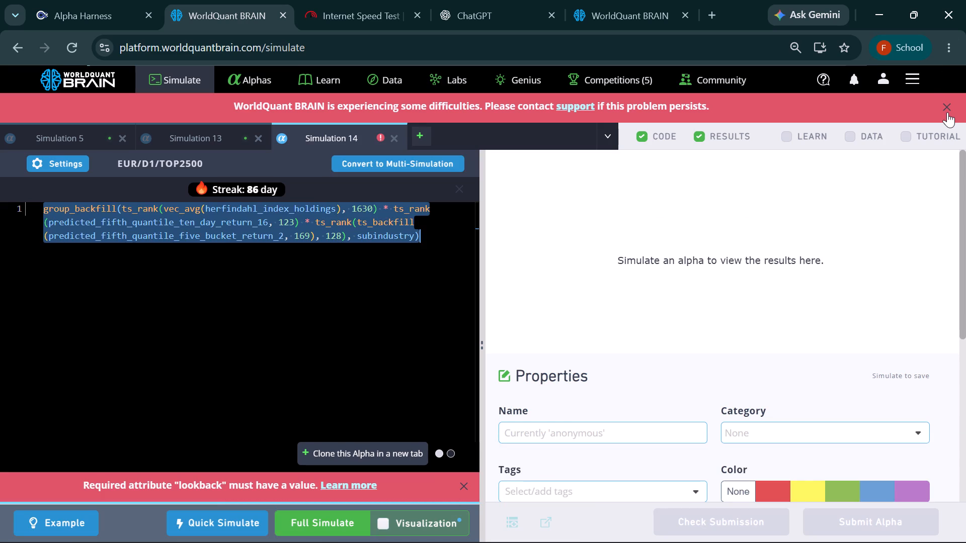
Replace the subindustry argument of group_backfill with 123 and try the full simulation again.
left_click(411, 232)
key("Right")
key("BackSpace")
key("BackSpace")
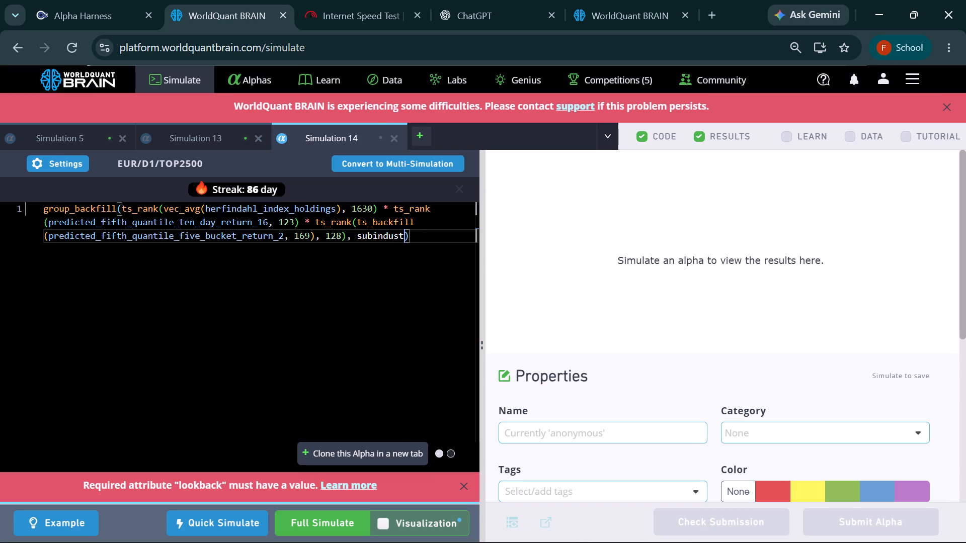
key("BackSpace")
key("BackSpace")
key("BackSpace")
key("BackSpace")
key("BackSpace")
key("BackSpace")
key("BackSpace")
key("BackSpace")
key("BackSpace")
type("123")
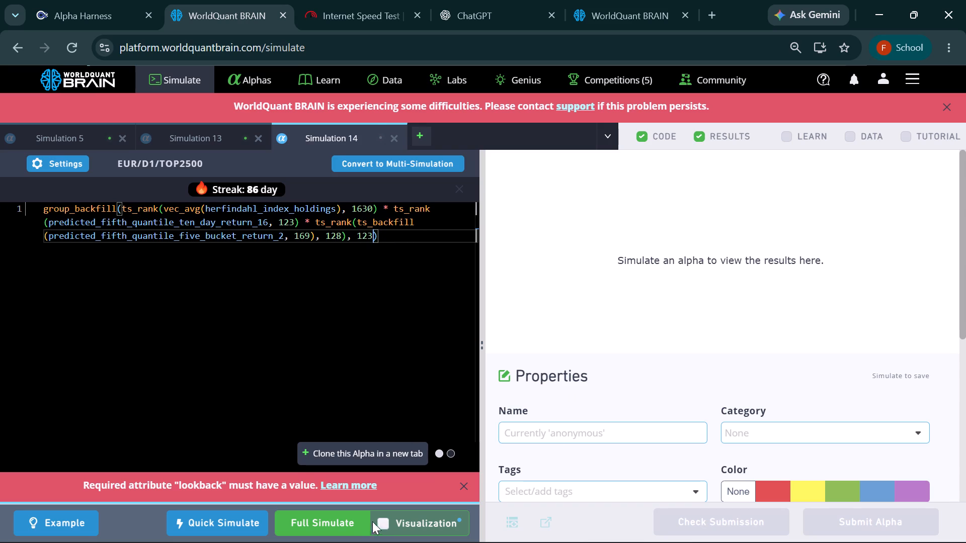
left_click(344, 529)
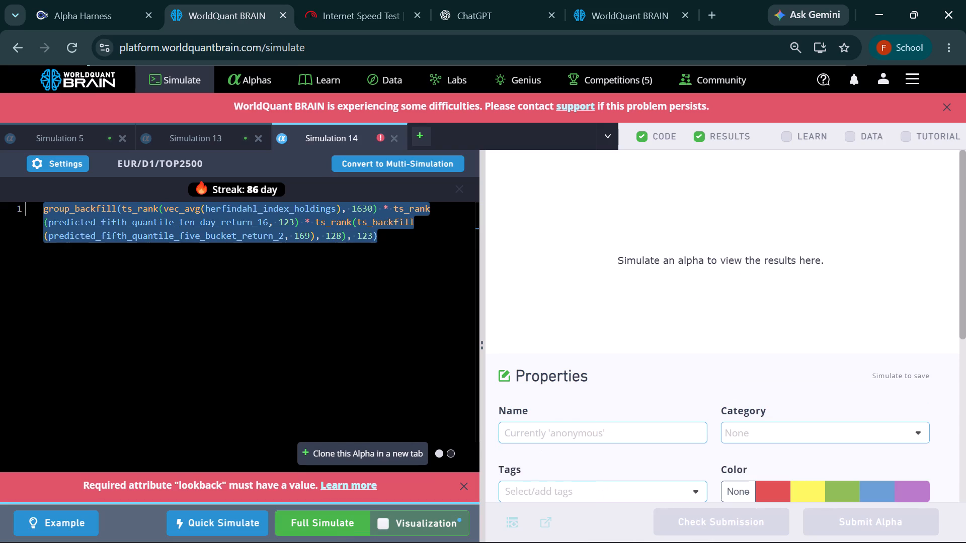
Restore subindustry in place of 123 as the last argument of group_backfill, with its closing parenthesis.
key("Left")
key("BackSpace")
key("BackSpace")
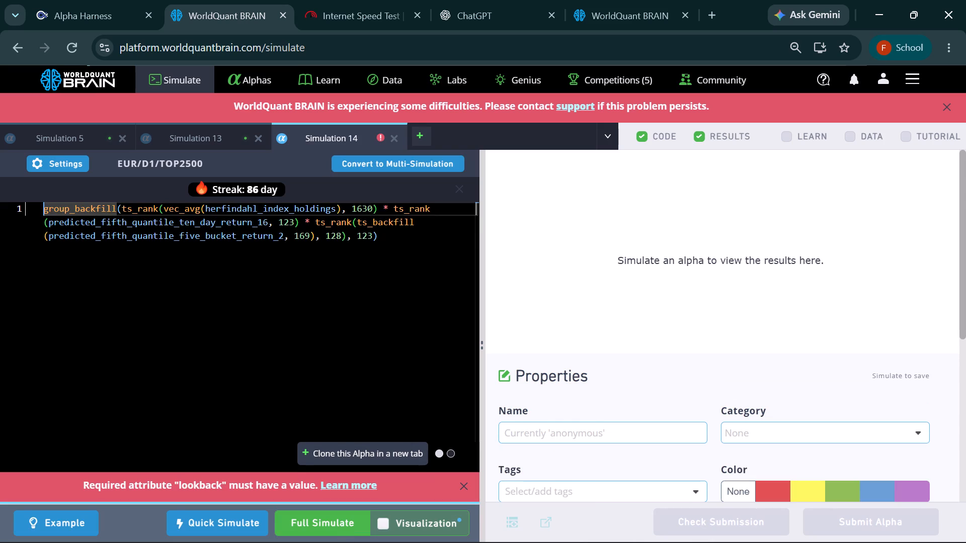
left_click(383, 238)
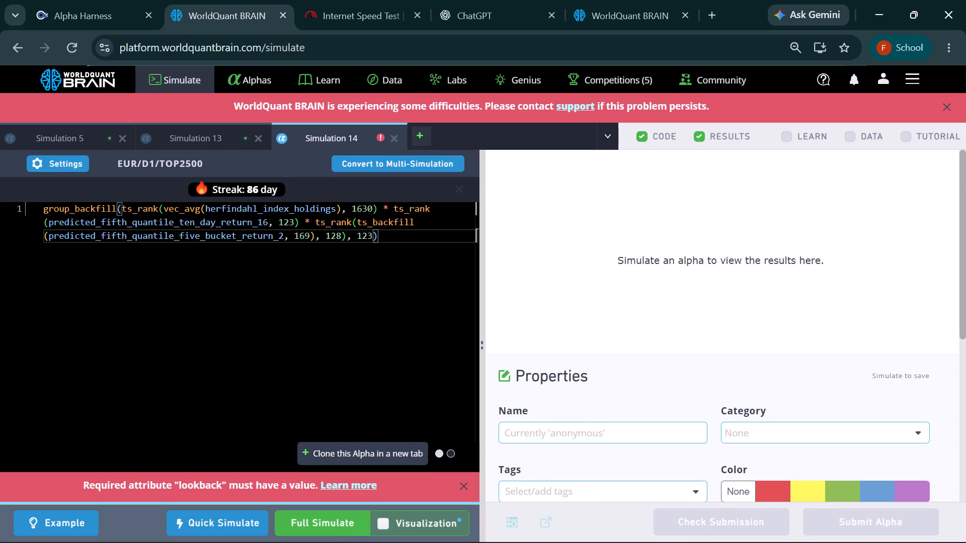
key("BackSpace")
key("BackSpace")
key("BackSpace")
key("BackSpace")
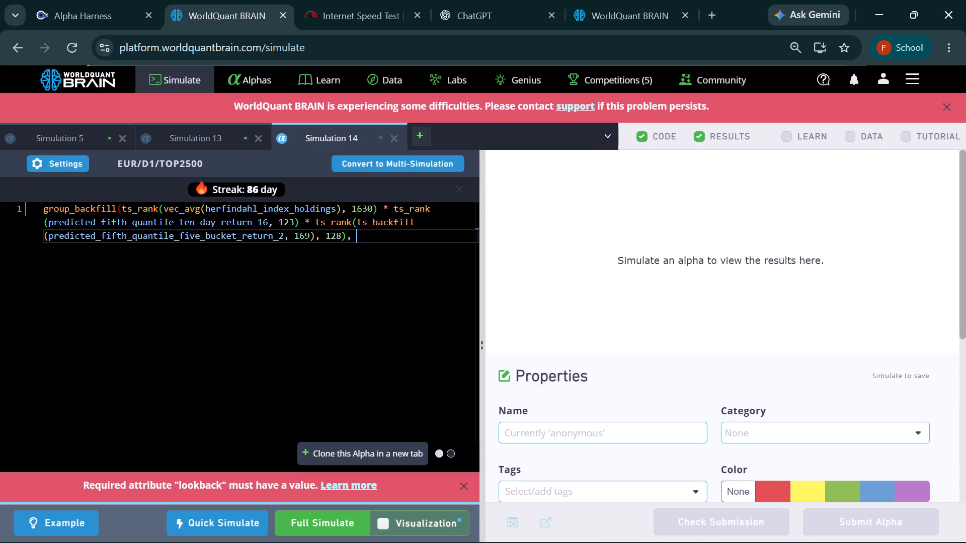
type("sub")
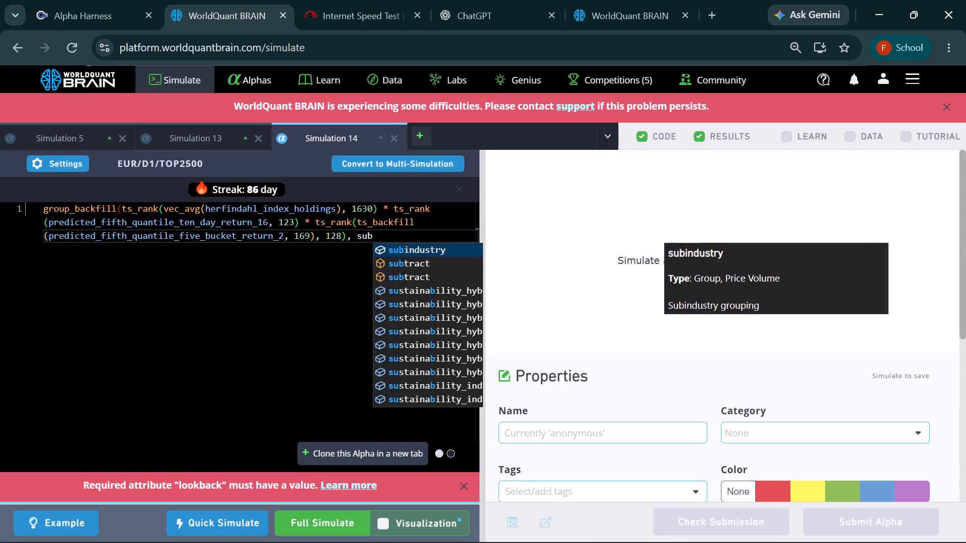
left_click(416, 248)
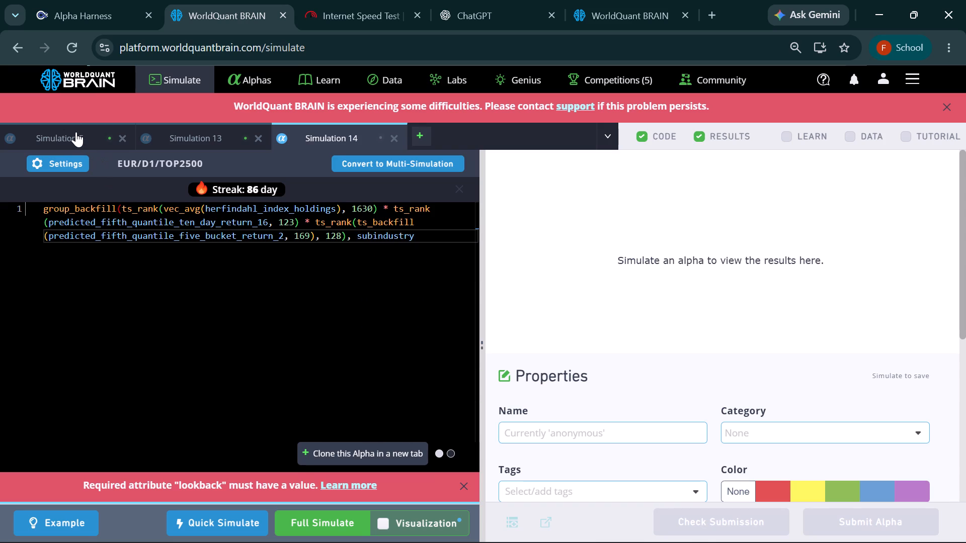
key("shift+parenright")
Compare Simulation 5's original expression with the edited expression in Simulation 14.
left_click(53, 133)
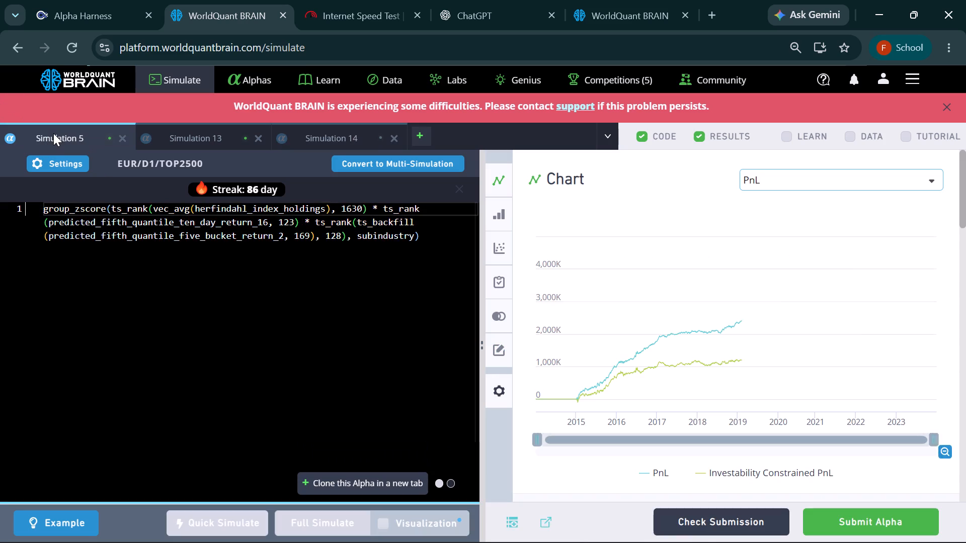
left_click(353, 134)
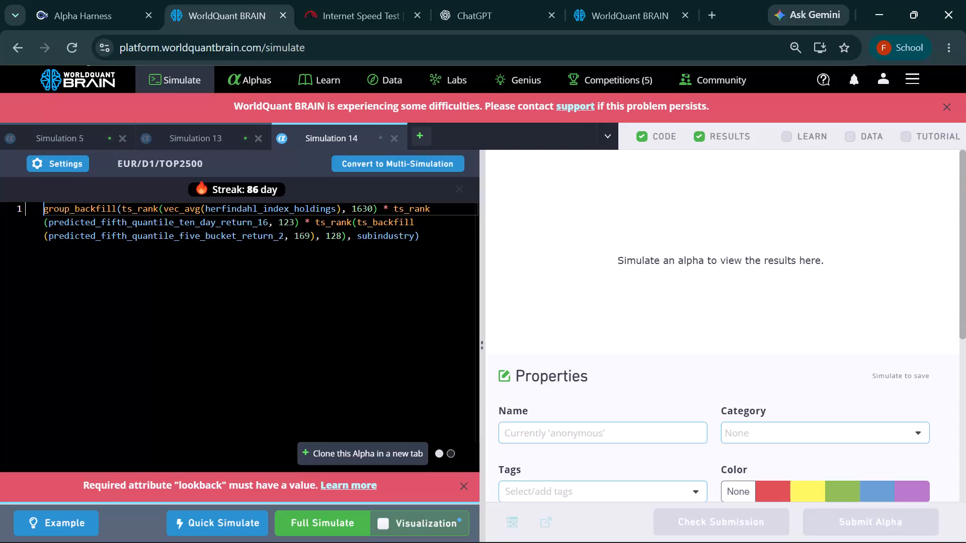
left_click(117, 204)
key("BackSpace")
key("BackSpace")
key("BackSpace")
key("BackSpace")
key("BackSpace")
key("BackSpace")
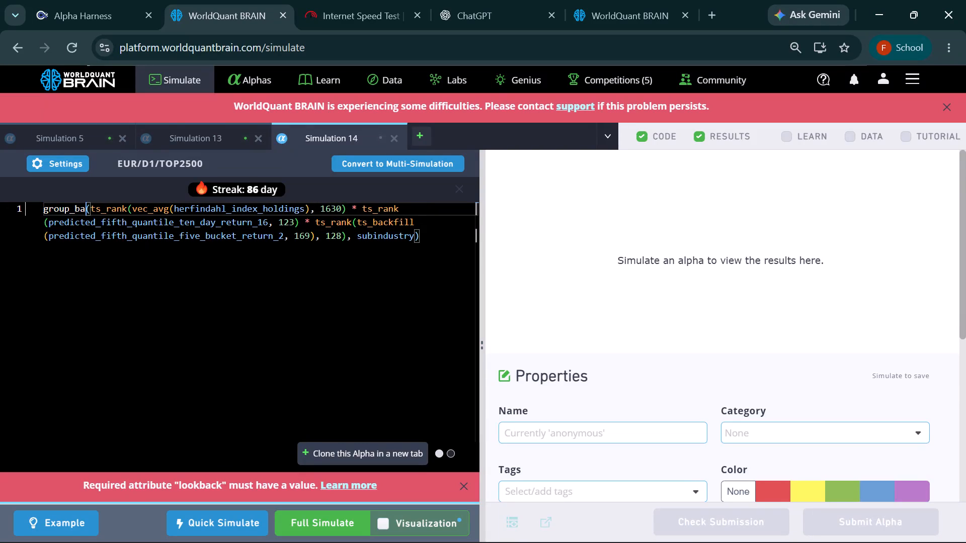
key("BackSpace")
key("BackSpace")
type("scale")
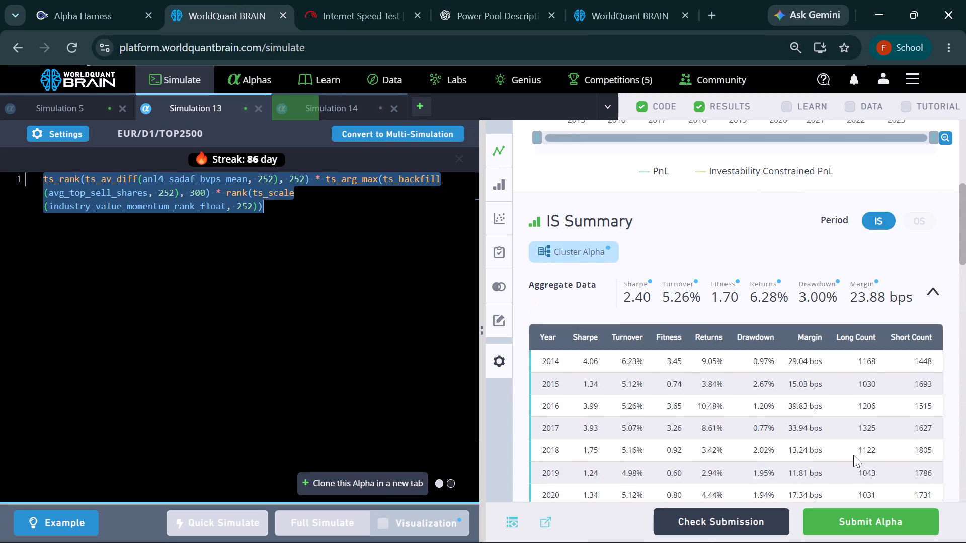
scroll(848, 412, "down", 3)
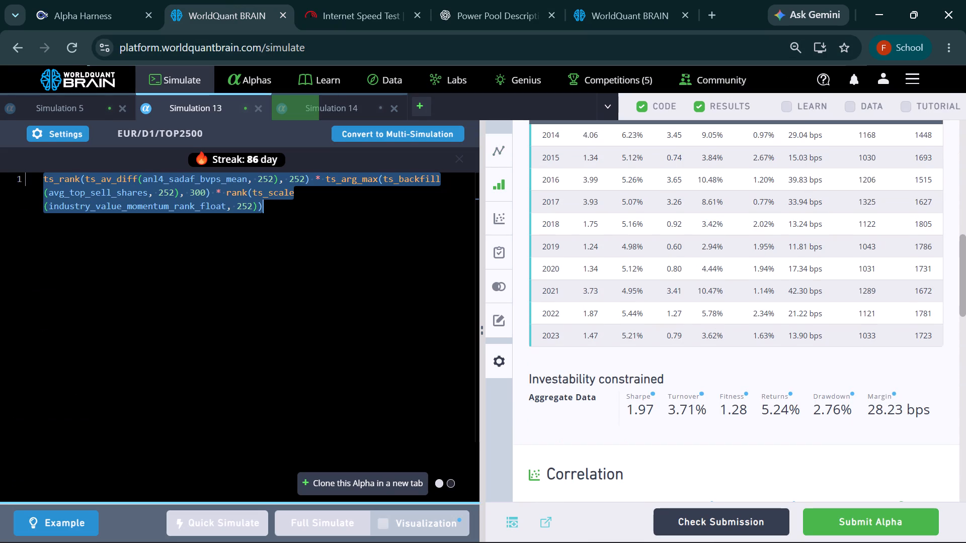
scroll(848, 411, "down", 2)
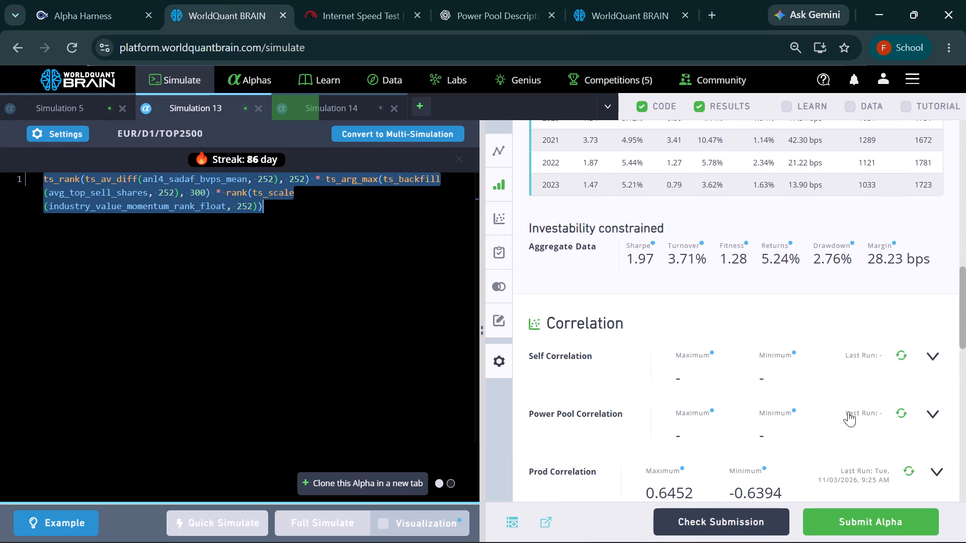
scroll(848, 411, "down", 3)
scroll(808, 401, "down", 8)
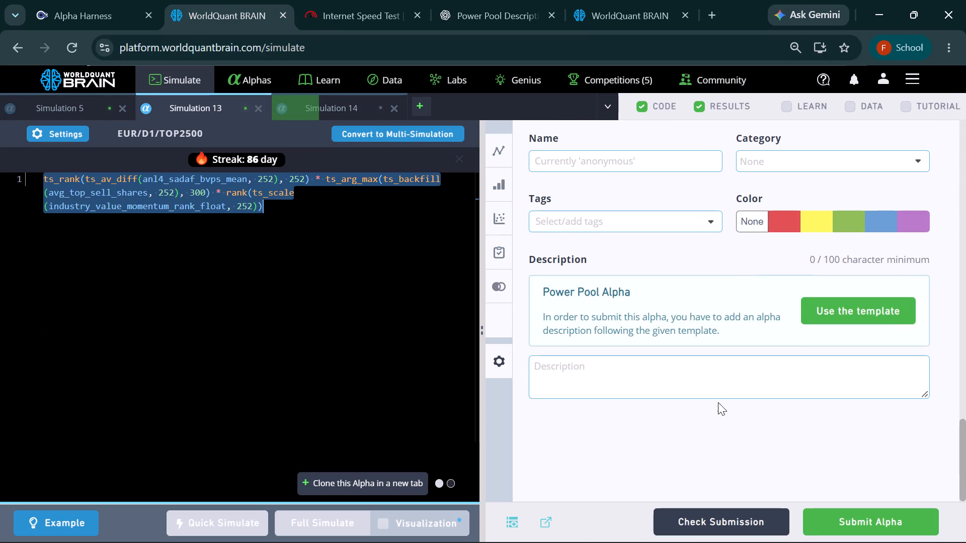
left_click(704, 374)
key("ctrl+v")
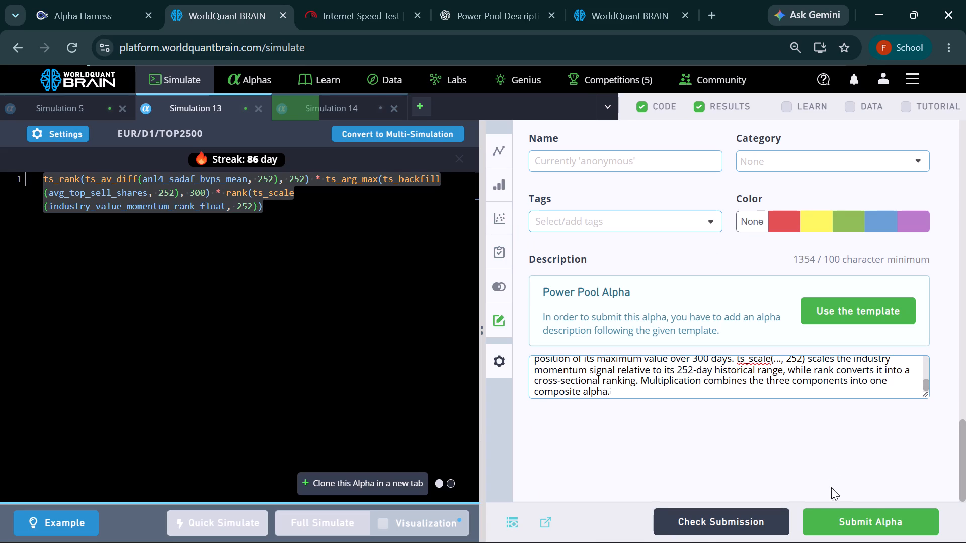
Try to submit Simulation 13's alpha.
left_click(830, 519)
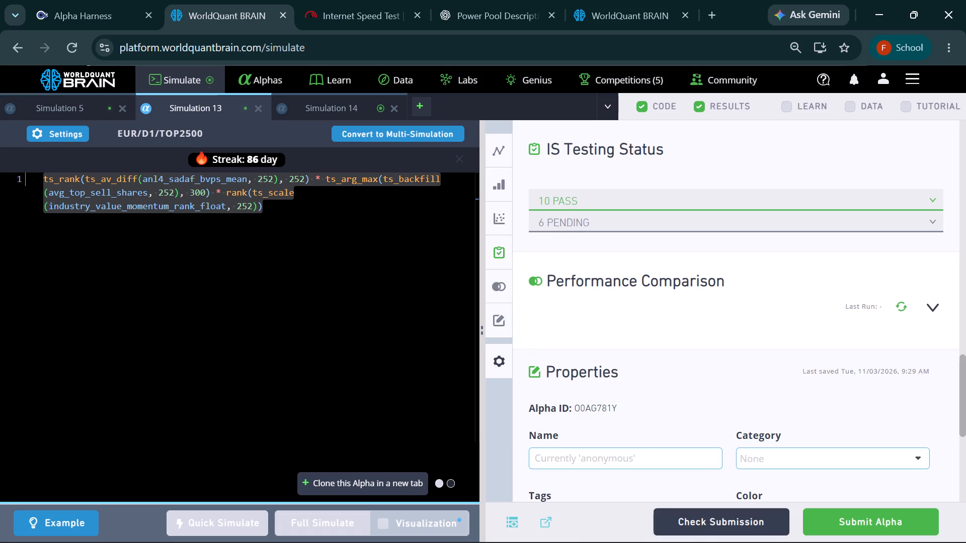
left_click(865, 517)
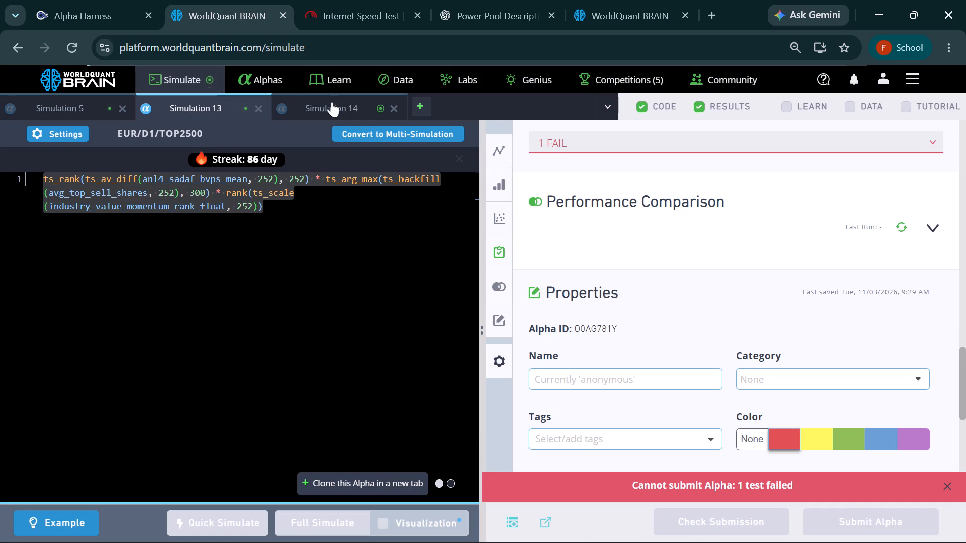
Examine Simulation 14's IS Summary, investability constrained figures and Correlation section.
left_click(310, 105)
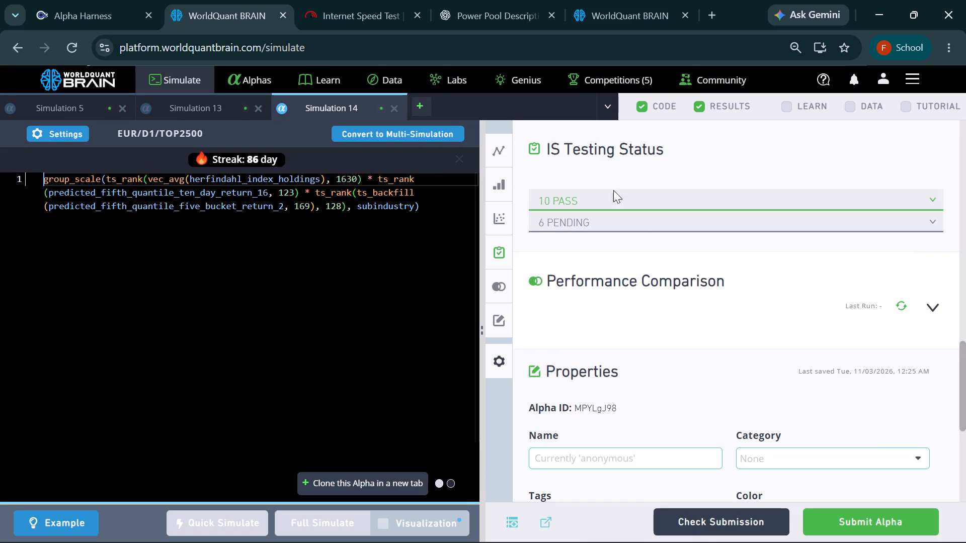
scroll(713, 235, "up", 13)
scroll(723, 240, "down", 4)
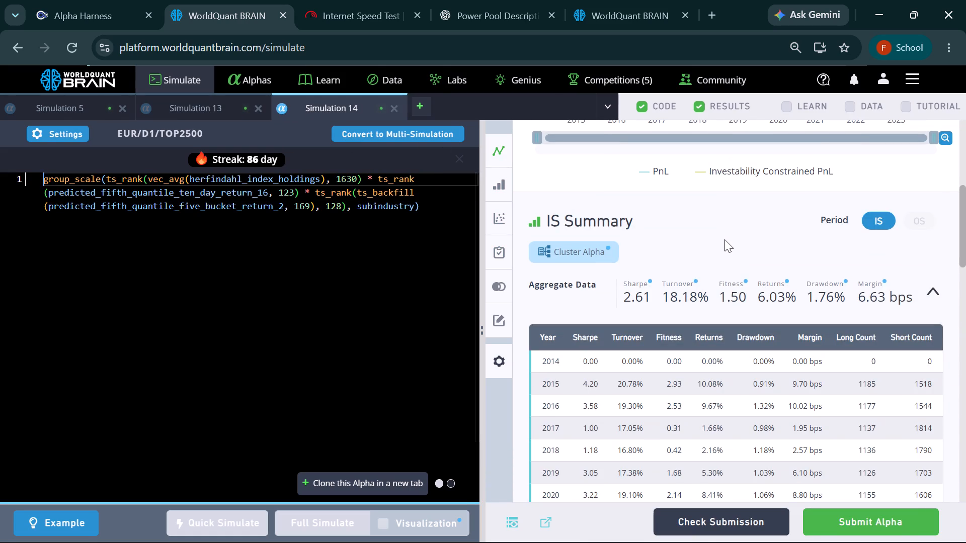
scroll(727, 235, "down", 4)
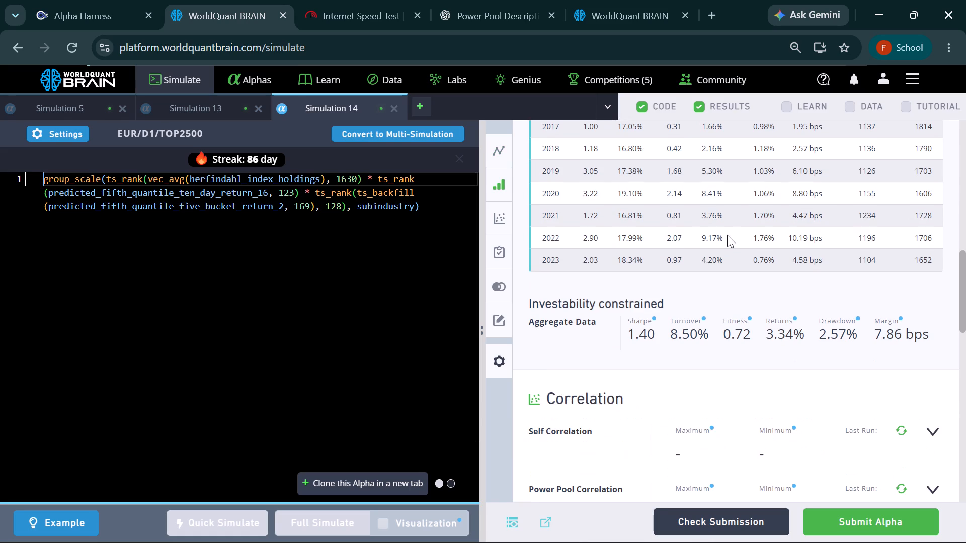
scroll(727, 235, "down", 3)
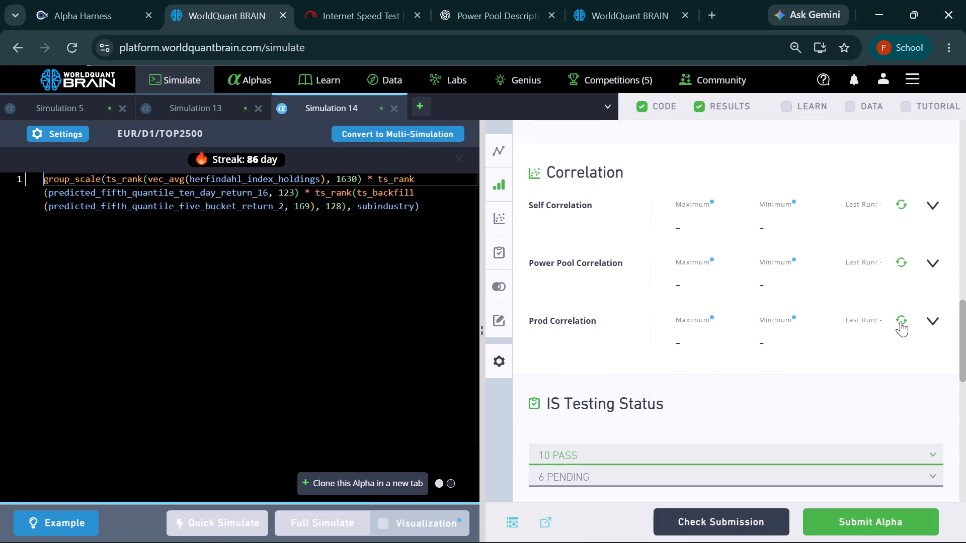
Run the Prod Correlation check for Simulation 14's alpha.
left_click(901, 321)
Compare the passed IS tests of Simulation 14 with those of Simulation 5.
scroll(764, 310, "down", 2)
left_click(728, 311)
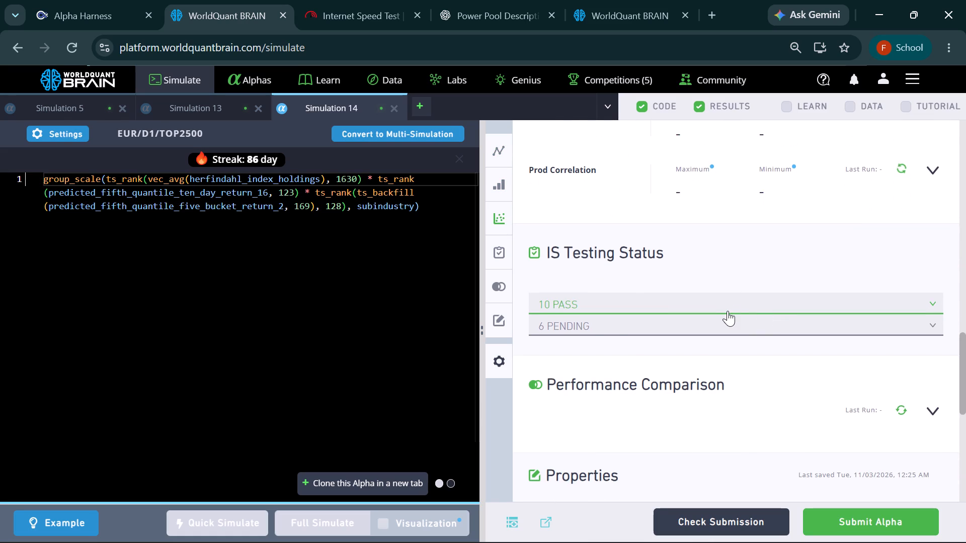
left_click(78, 101)
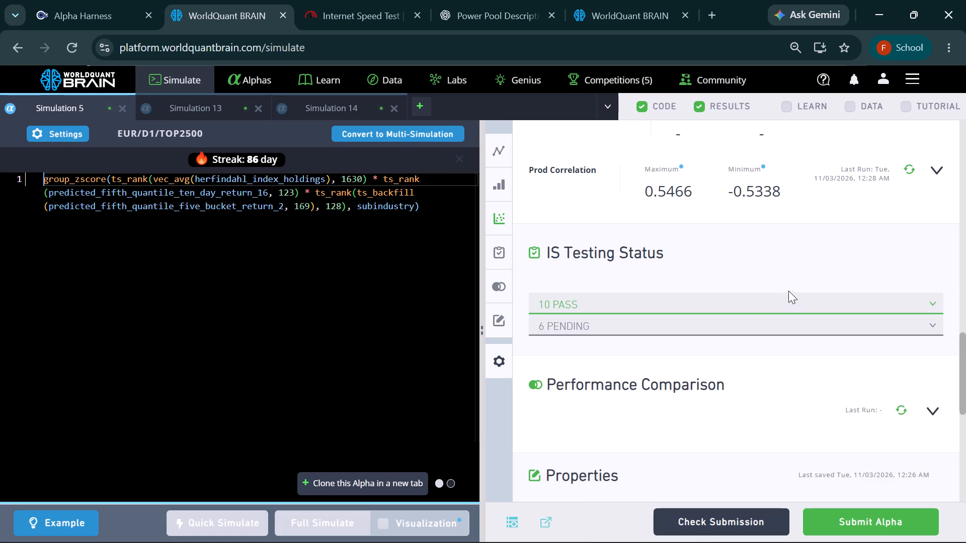
left_click(731, 303)
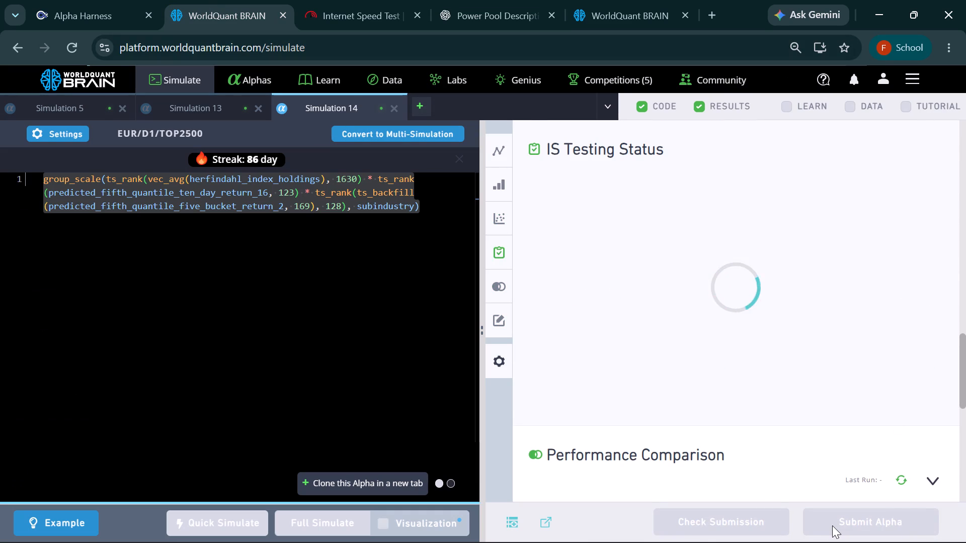
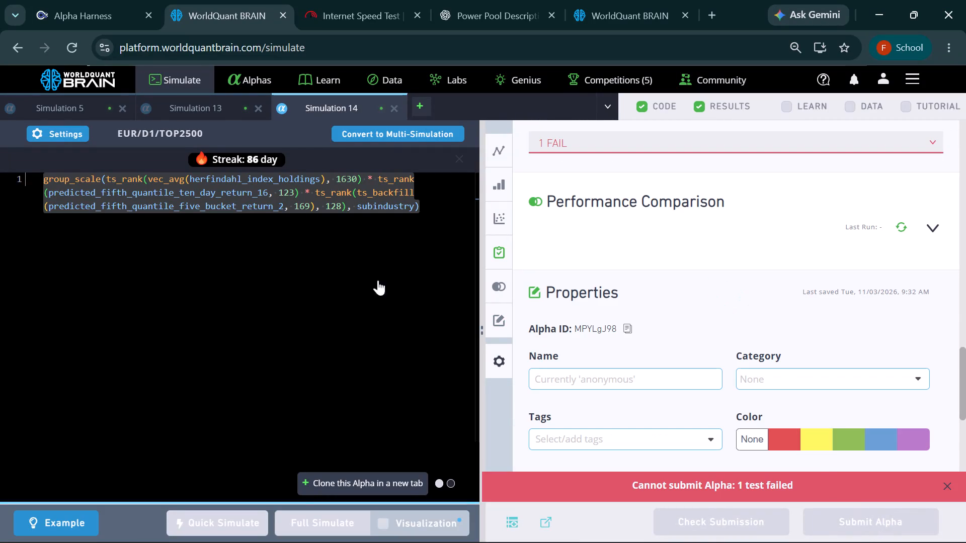
Reload the simulation page after the submission attempt, accepting that unsaved changes may be lost.
left_click(67, 46)
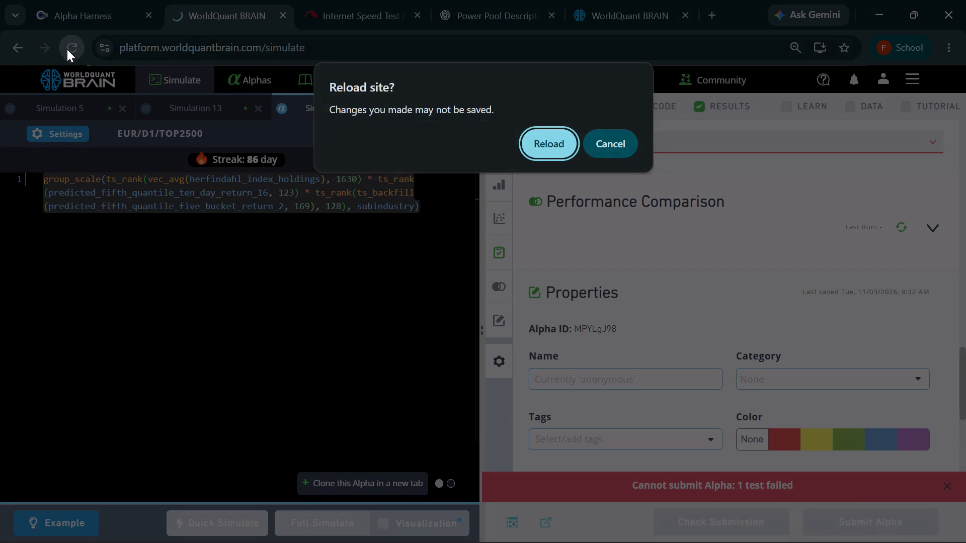
left_click(543, 139)
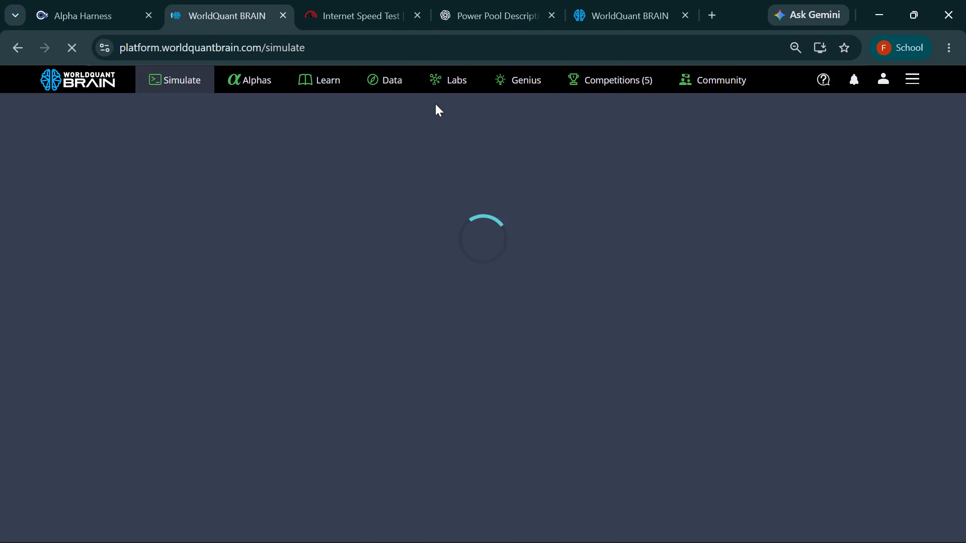
Open the Genius page and examine the current quarter's eligibility criteria, including Signals, Pyramids Completed and the combined performance sections.
left_click(508, 79)
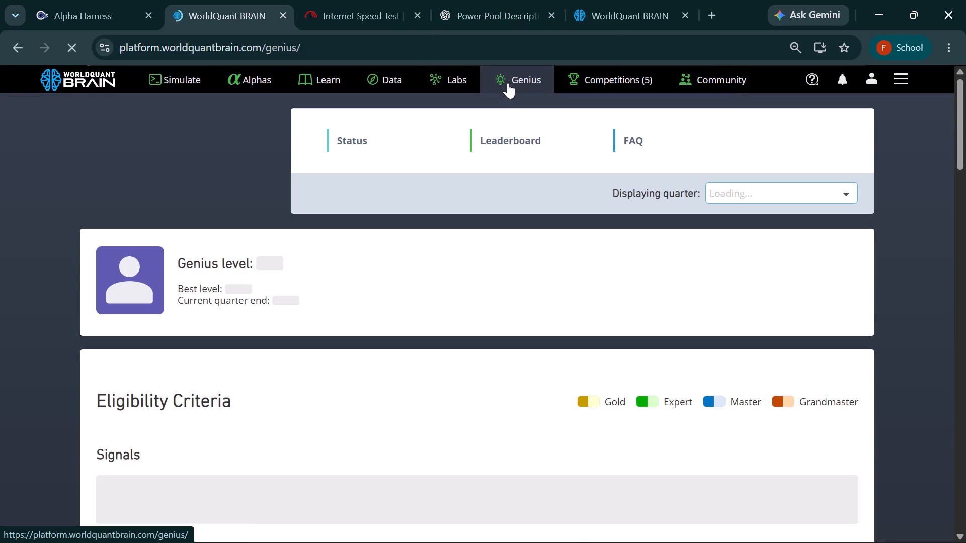
scroll(486, 169, "down", 13)
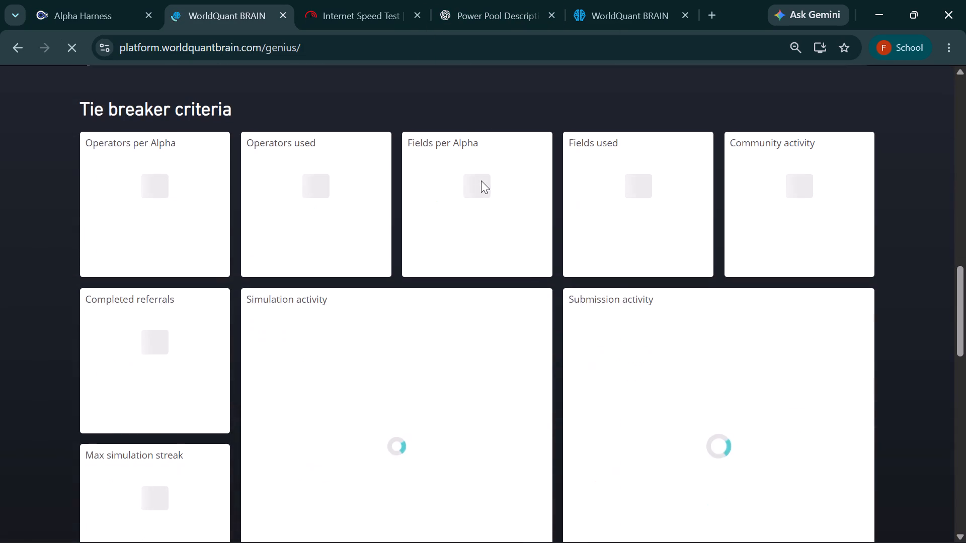
scroll(481, 180, "up", 5)
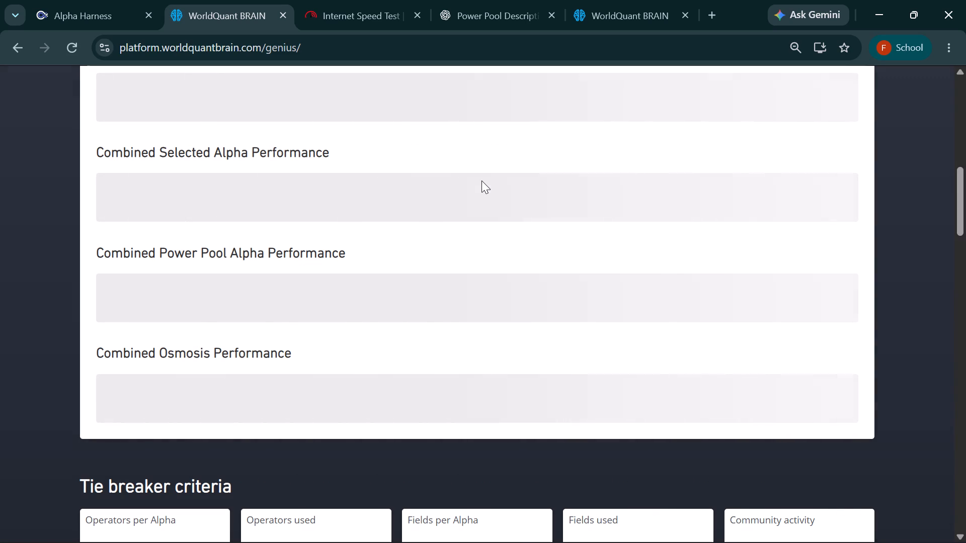
scroll(492, 203, "up", 5)
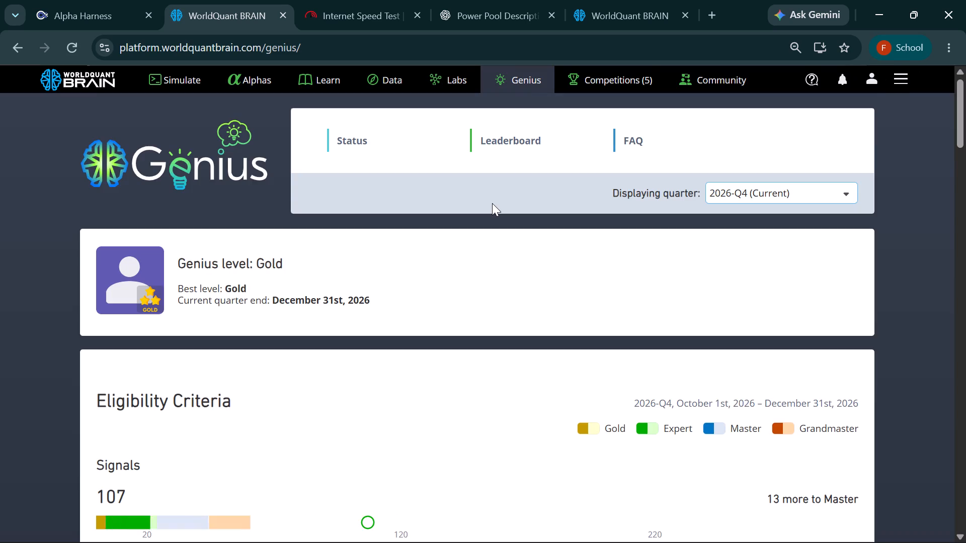
scroll(492, 203, "down", 5)
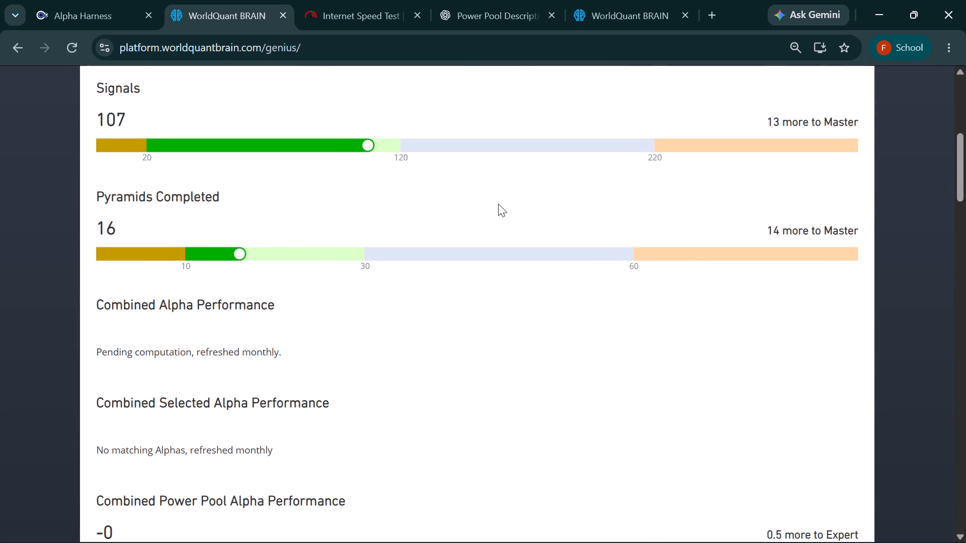
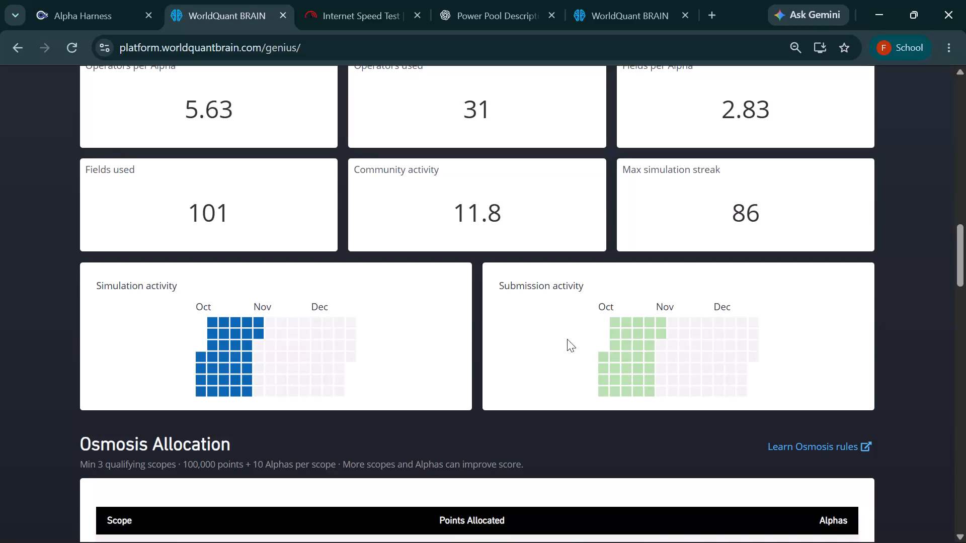
Examine the Osmosis Allocation table and the Pyramid alpha distribution for the current quarter on the Genius page.
scroll(580, 331, "down", 6)
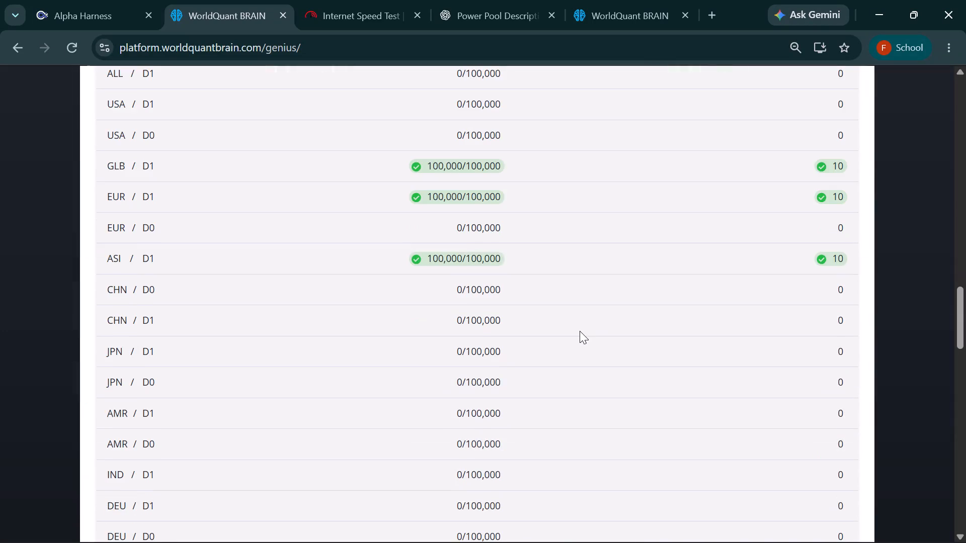
scroll(580, 331, "down", 11)
scroll(637, 333, "up", 3)
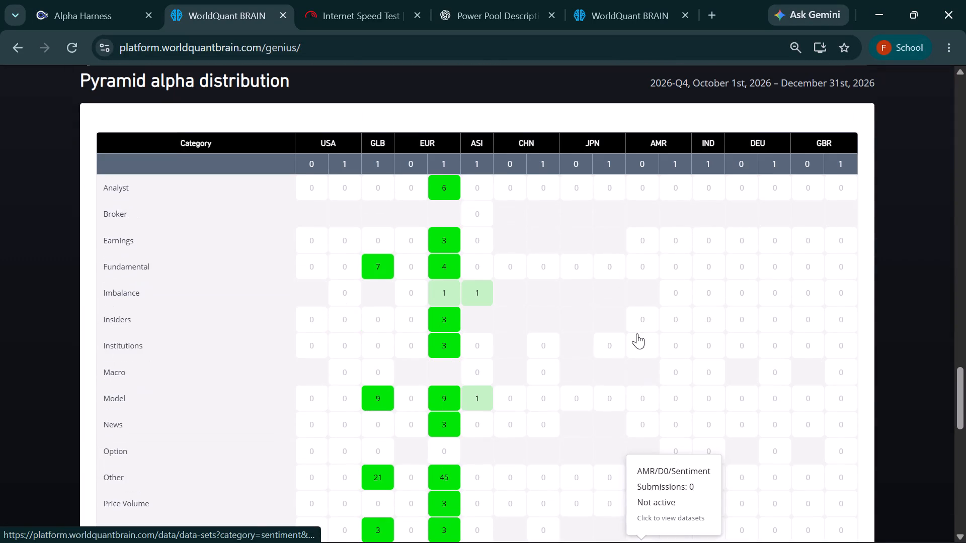
scroll(638, 333, "down", 2)
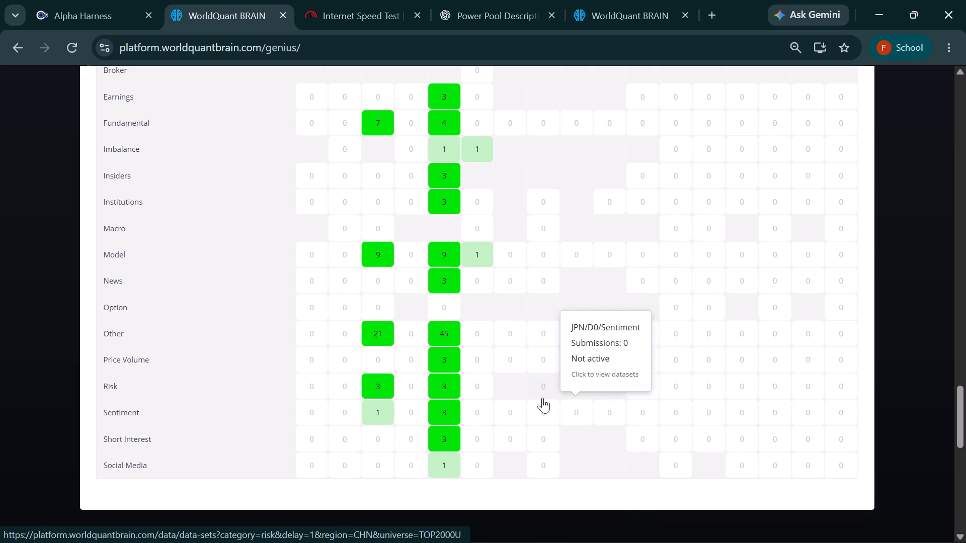
scroll(485, 345, "up", 2)
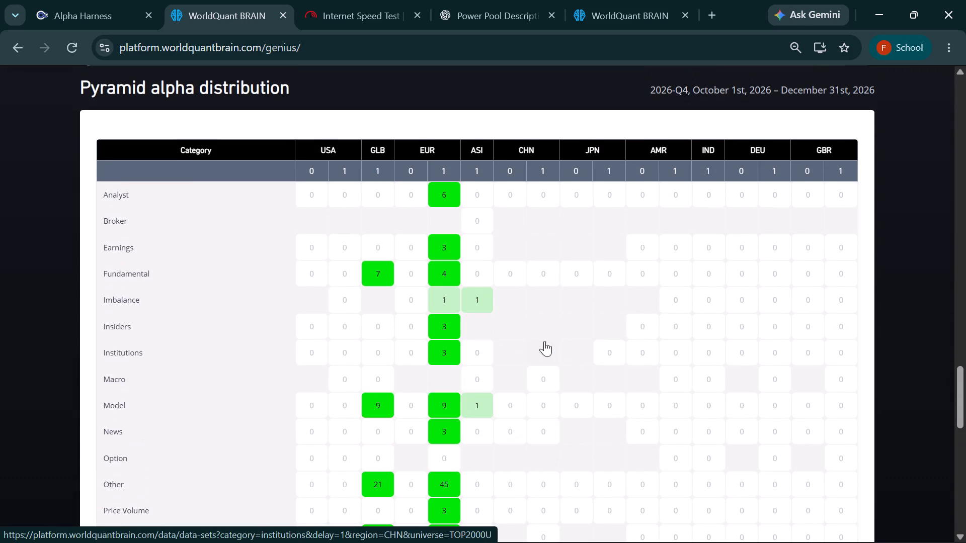
scroll(500, 139, "up", 10)
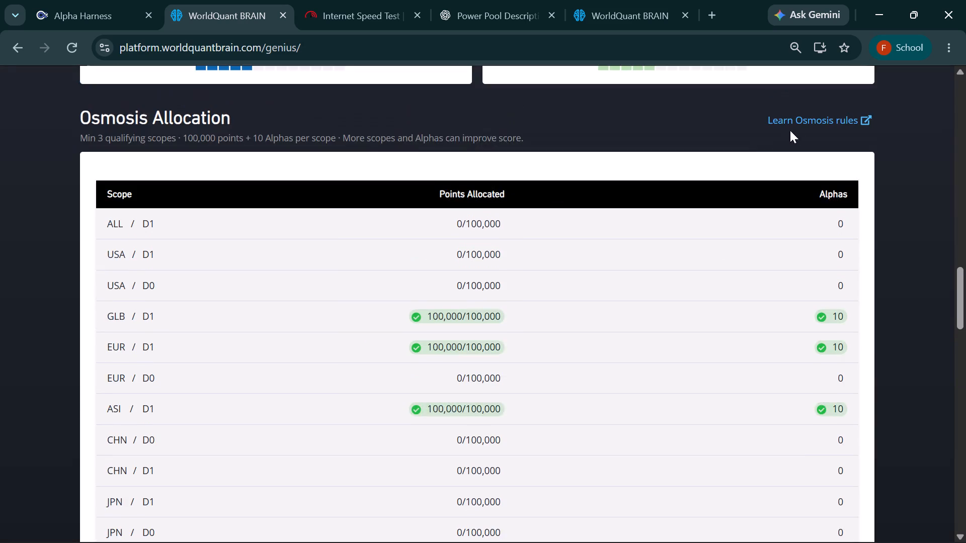
scroll(798, 126, "up", 20)
scroll(798, 126, "up", 7)
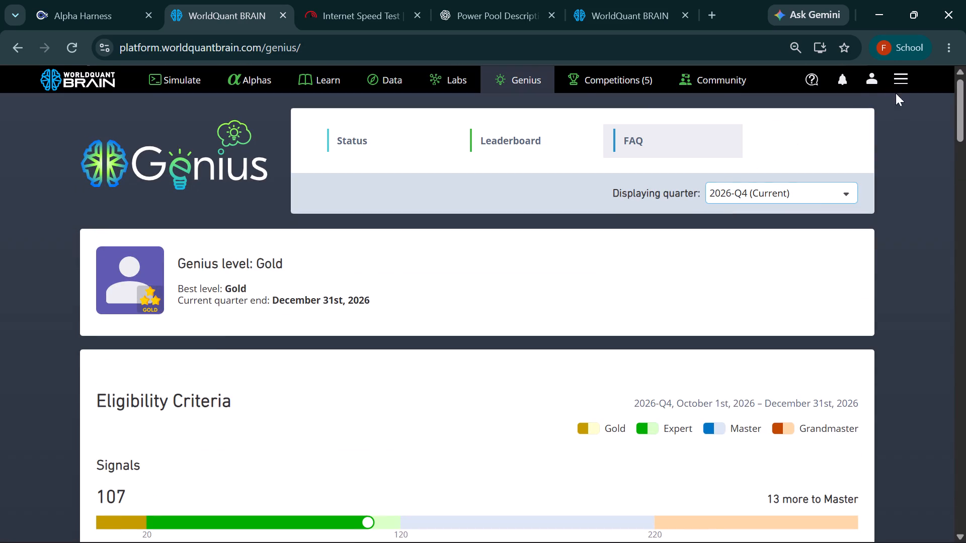
Open the profile's performance metrics and review the base payment and submitted alphas figures by period.
left_click(874, 79)
left_click(838, 113)
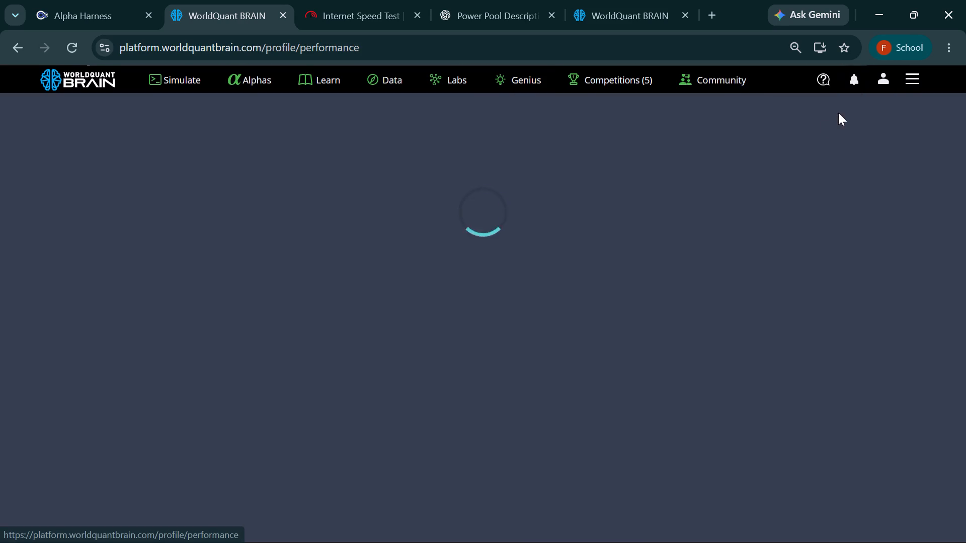
scroll(736, 371, "down", 2)
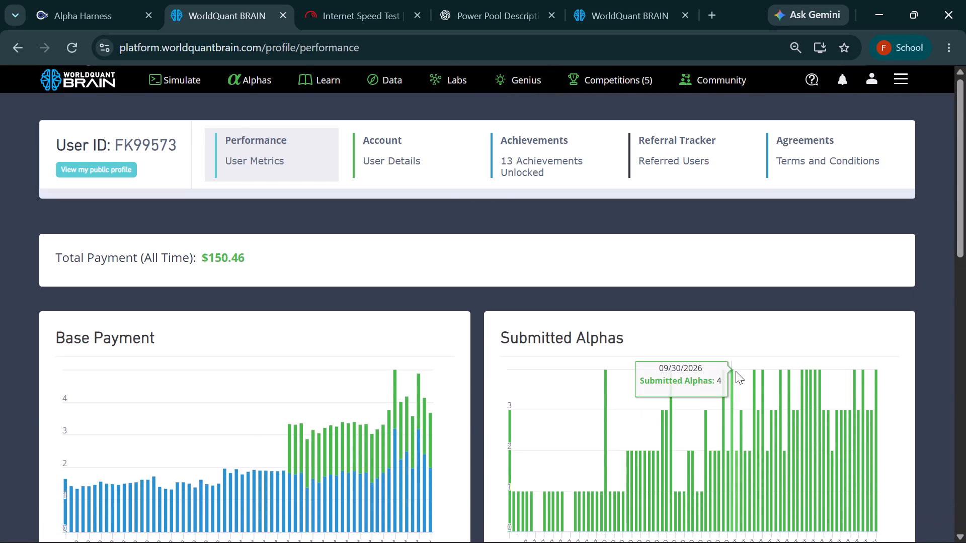
scroll(736, 371, "down", 3)
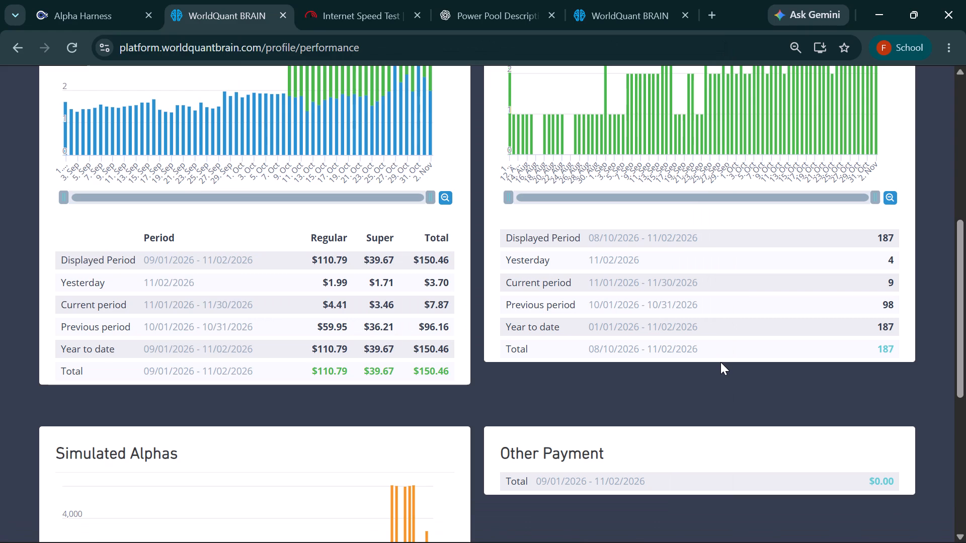
Look up the conversion of 7.8 USD to KSH on Google in a separate tab, then close that tab.
left_click(710, 12)
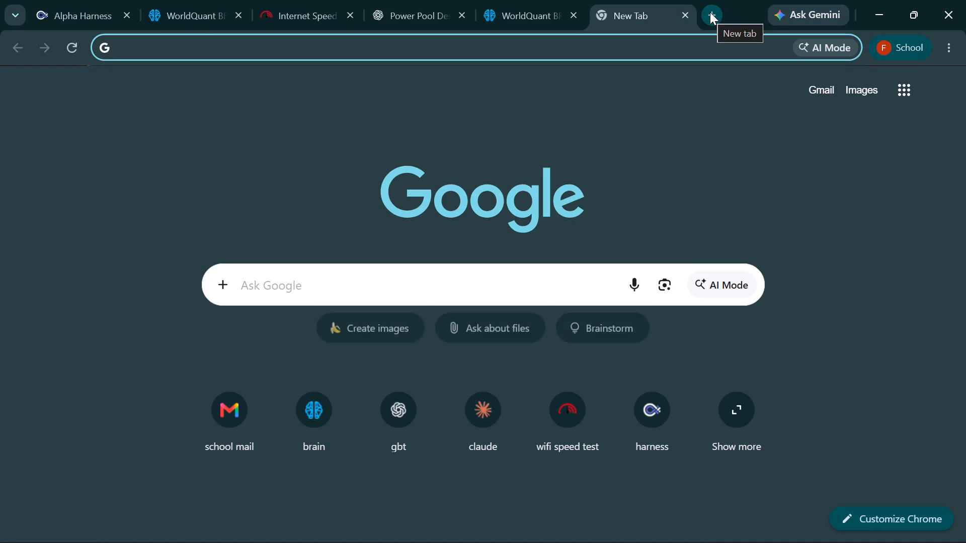
type("7.")
key("8")
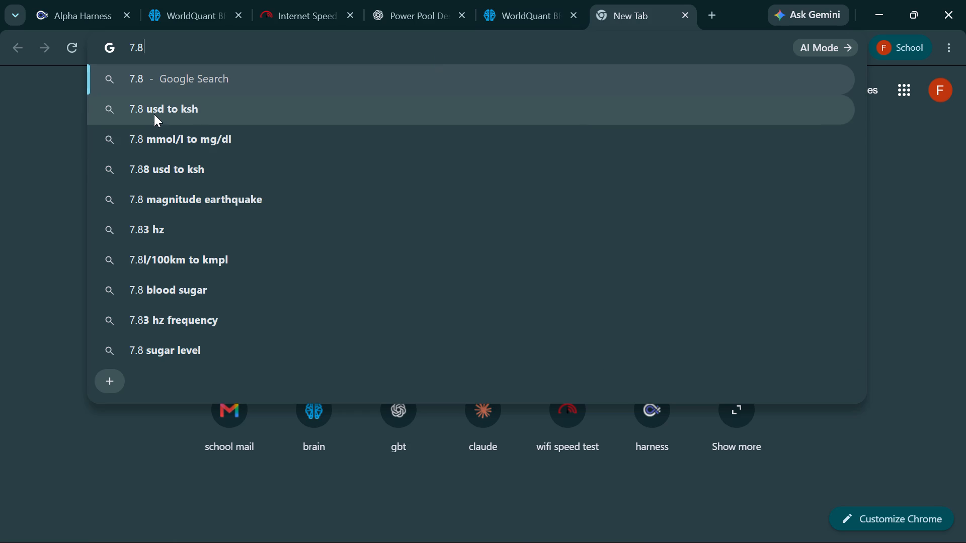
left_click(155, 108)
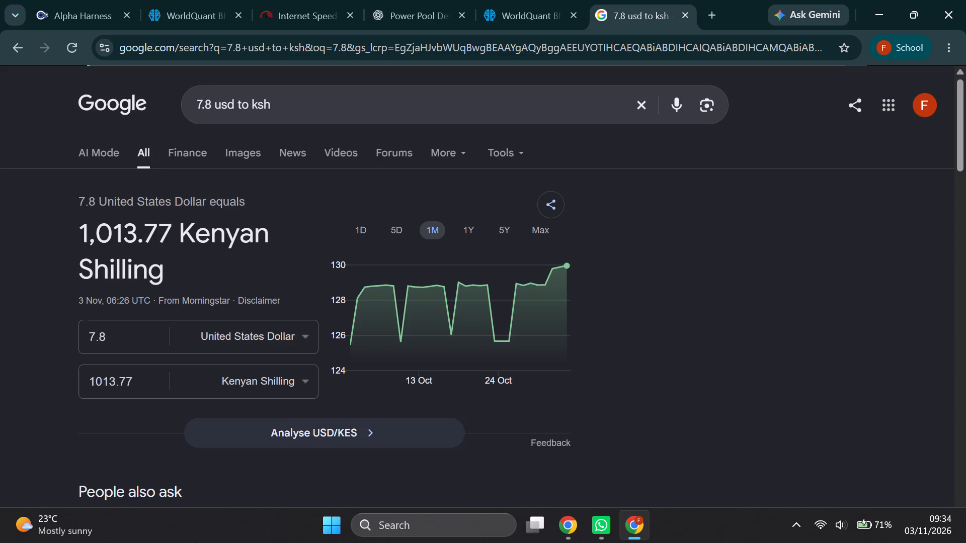
key("Escape")
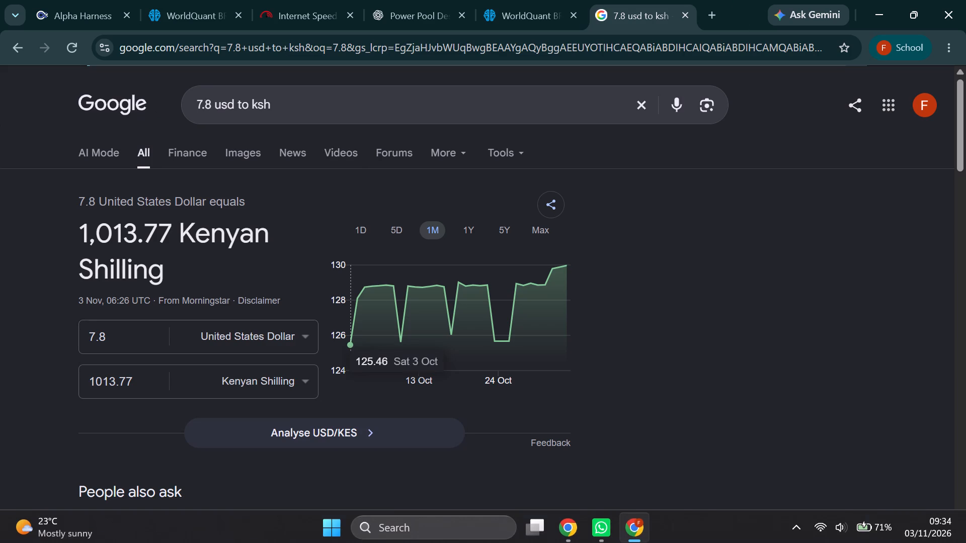
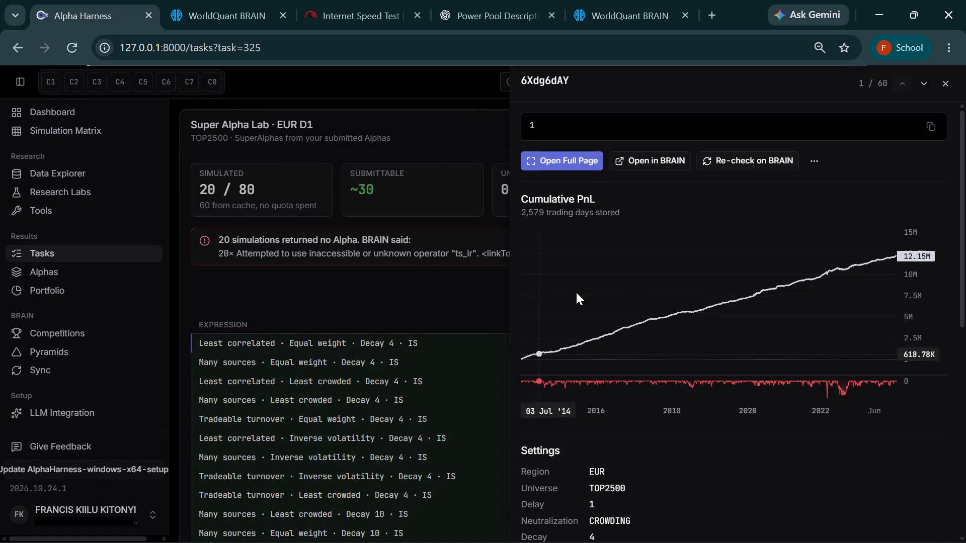
scroll(742, 261, "down", 3)
scroll(742, 261, "up", 5)
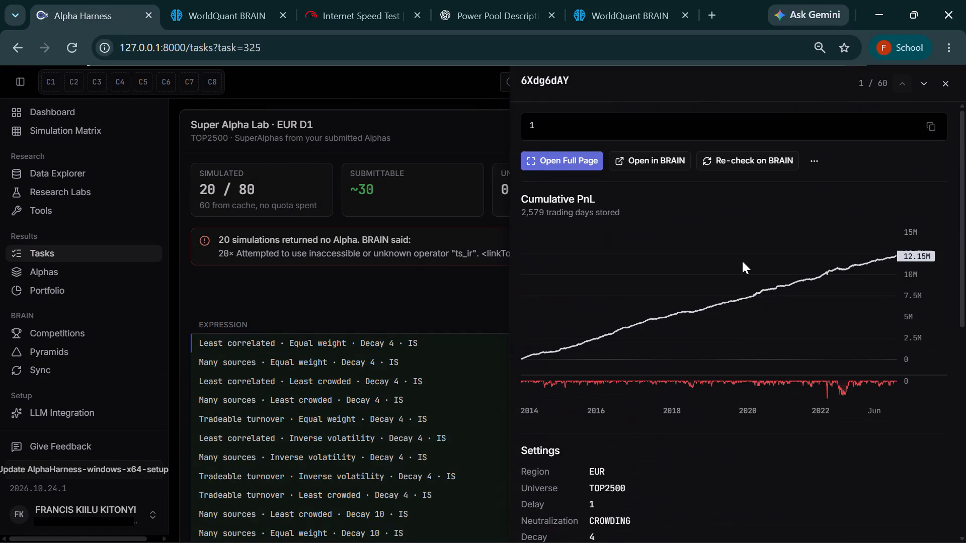
left_click(662, 155)
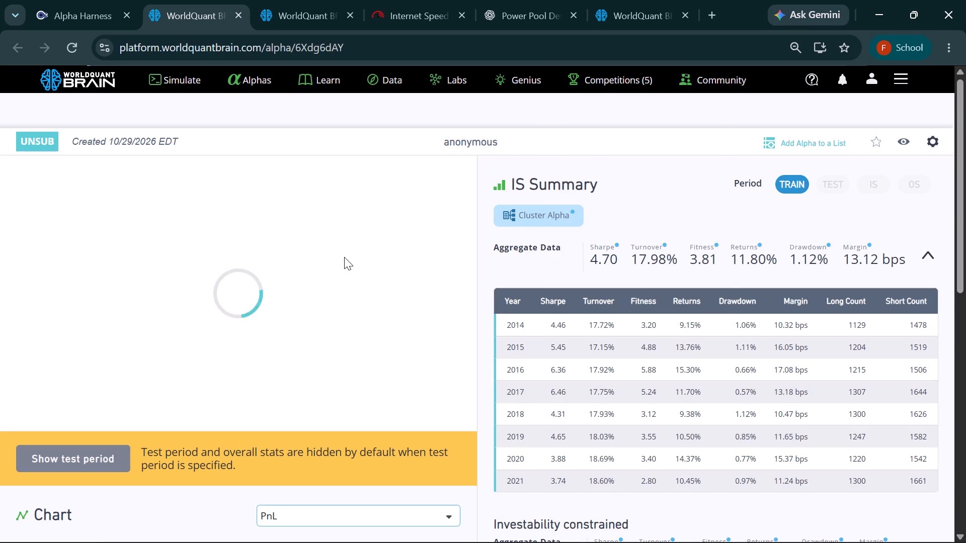
Review the SuperAlpha's summary, chart and selected Alphas, and clone it into the simulation editor.
scroll(357, 249, "down", 5)
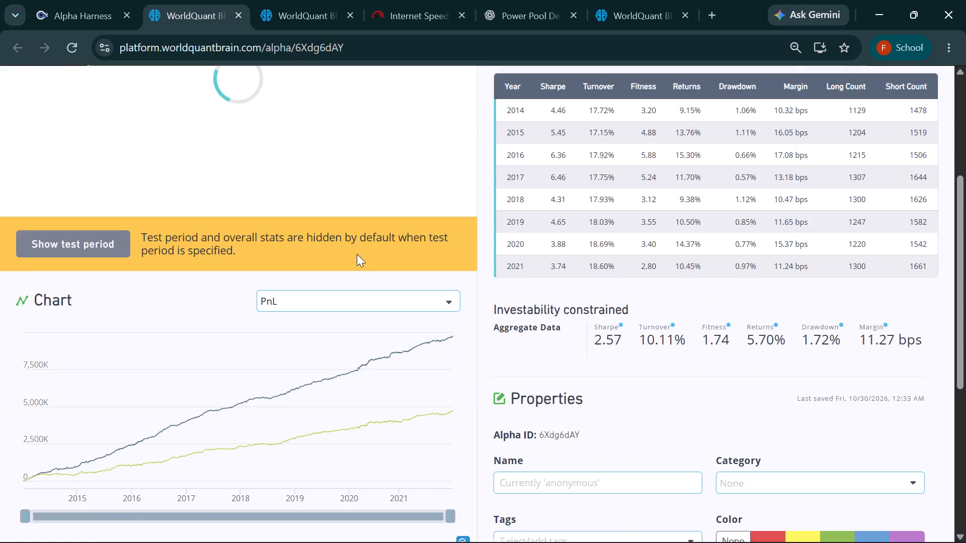
scroll(357, 254, "down", 5)
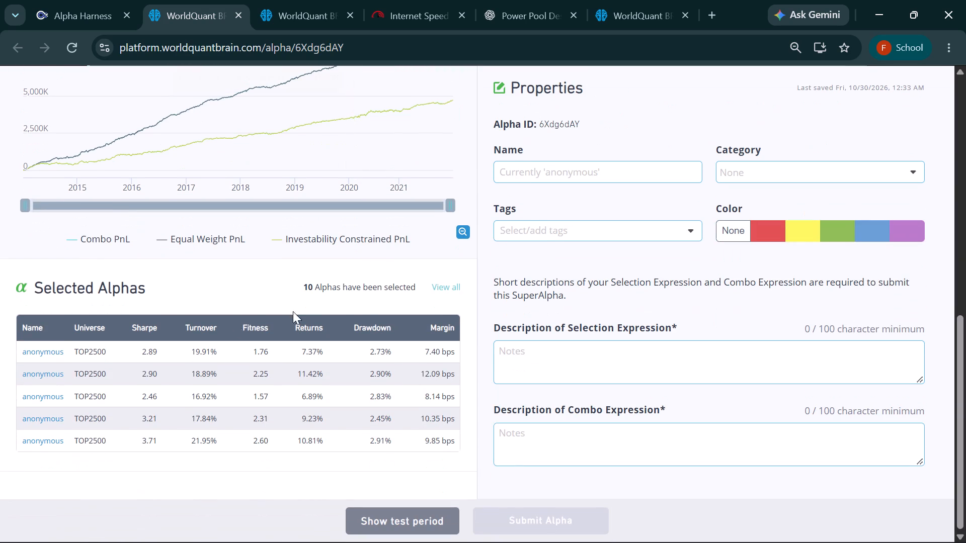
scroll(332, 320, "up", 10)
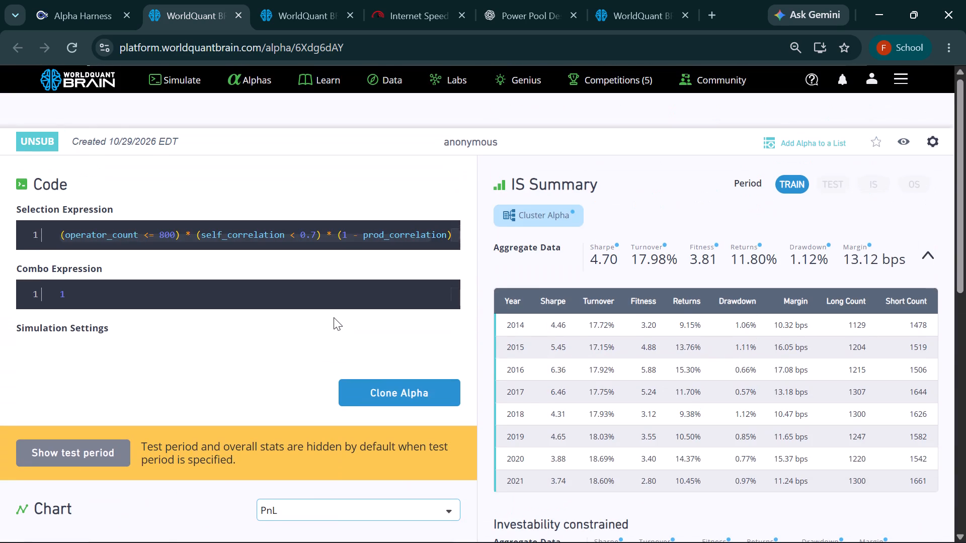
left_click(416, 392)
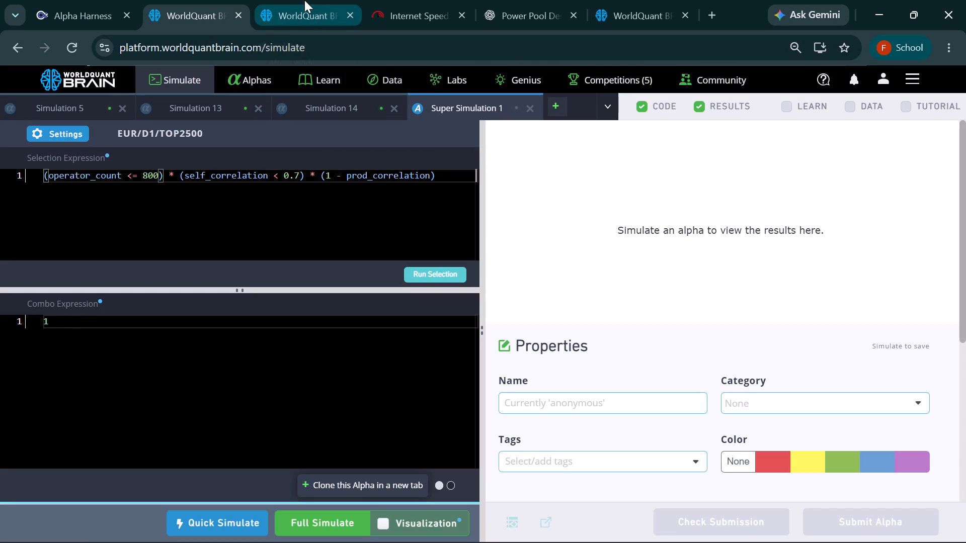
Switch to WhatsApp.
left_click(595, 524)
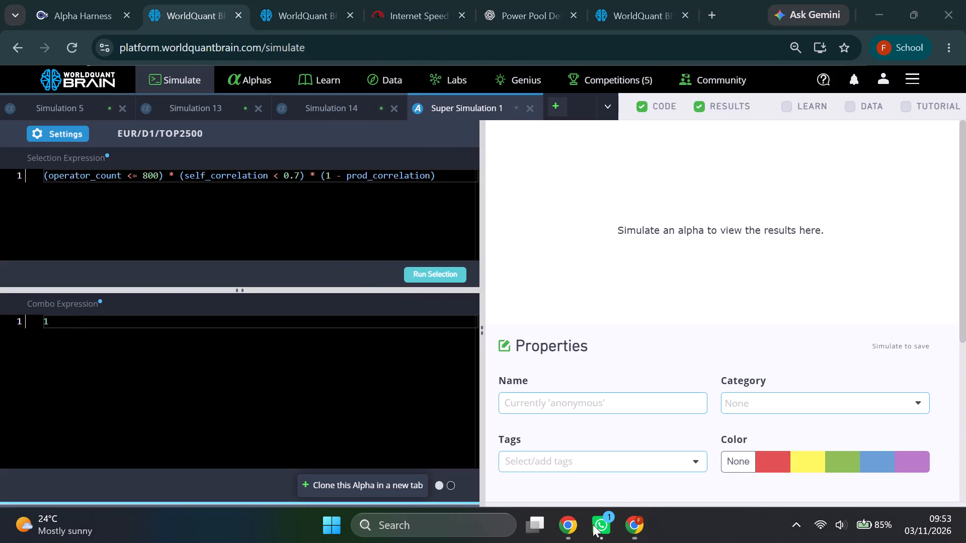
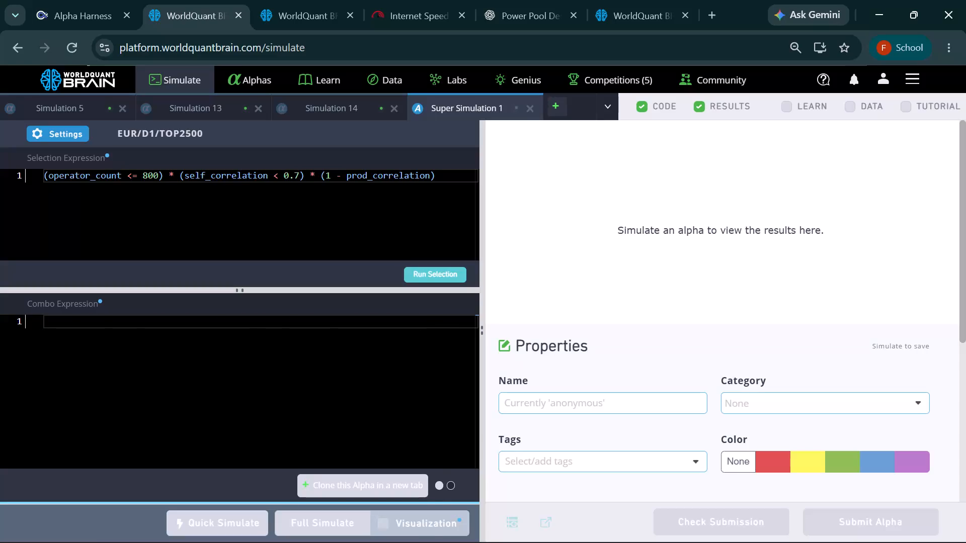
Fill the empty combo expression with abs(ts_decay_linear(combo_a(alpha, nlength = 40, mode = "algo3")^9, 21)) and run a full simulation of the EUR SuperAlpha.
key("ctrl+v")
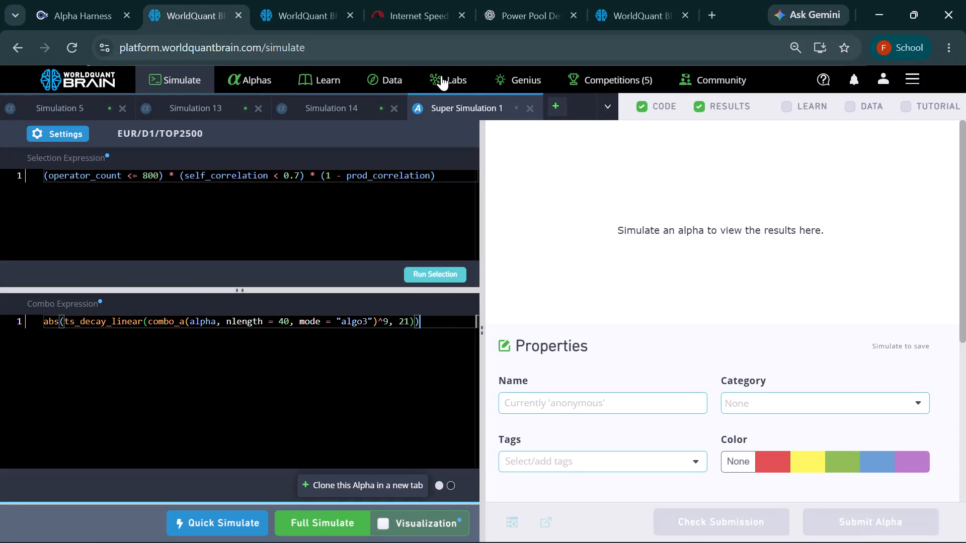
left_click(342, 522)
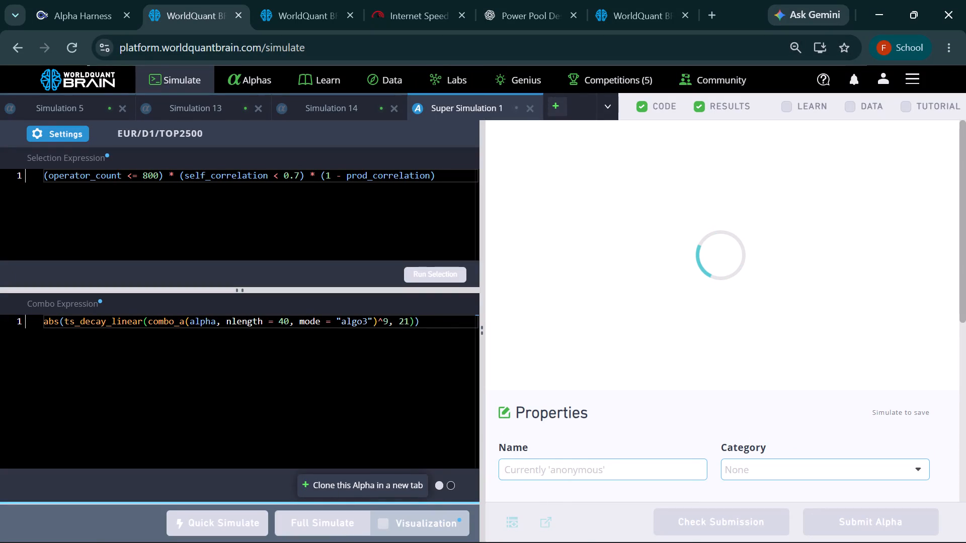
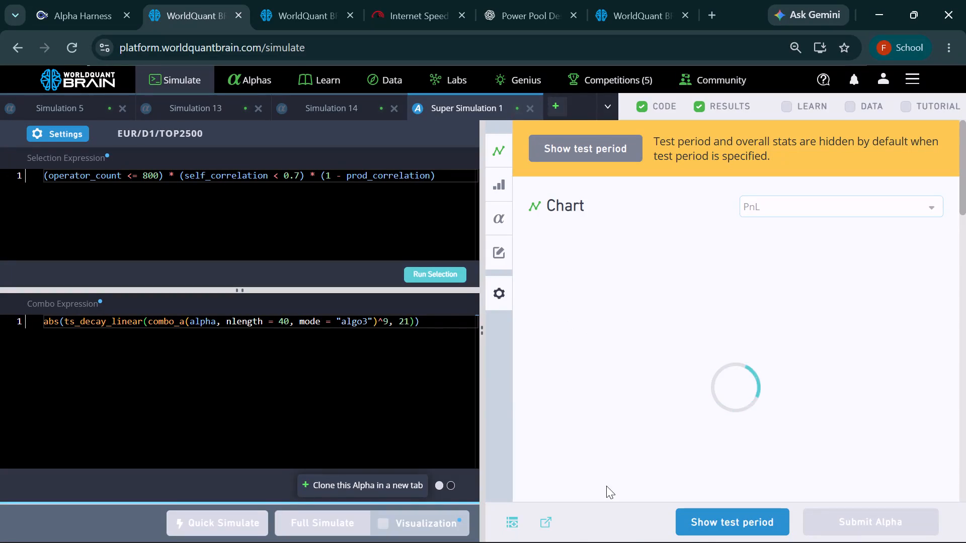
Reveal the test period of the EUR SuperAlpha's results and examine its IS summary and the failed IS testing checks.
left_click(713, 520)
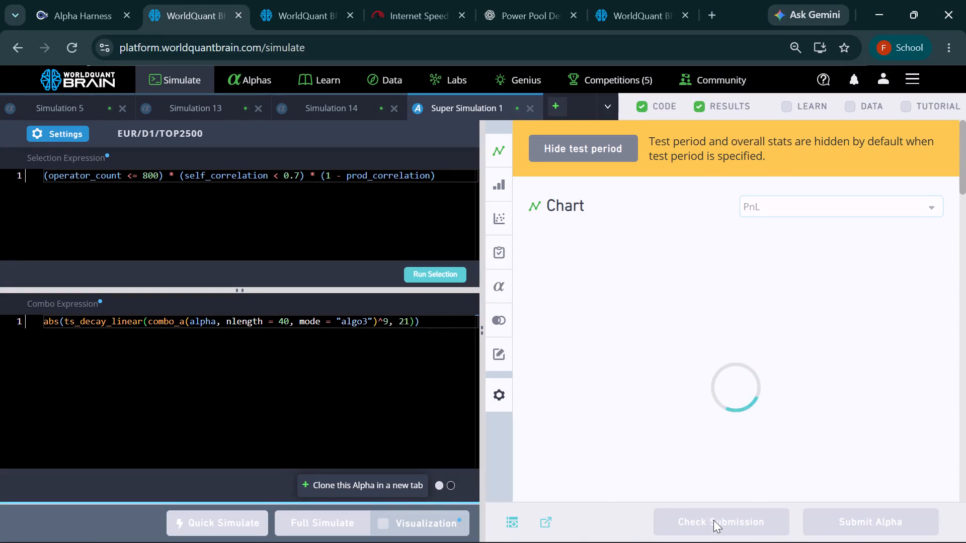
scroll(675, 280, "down", 5)
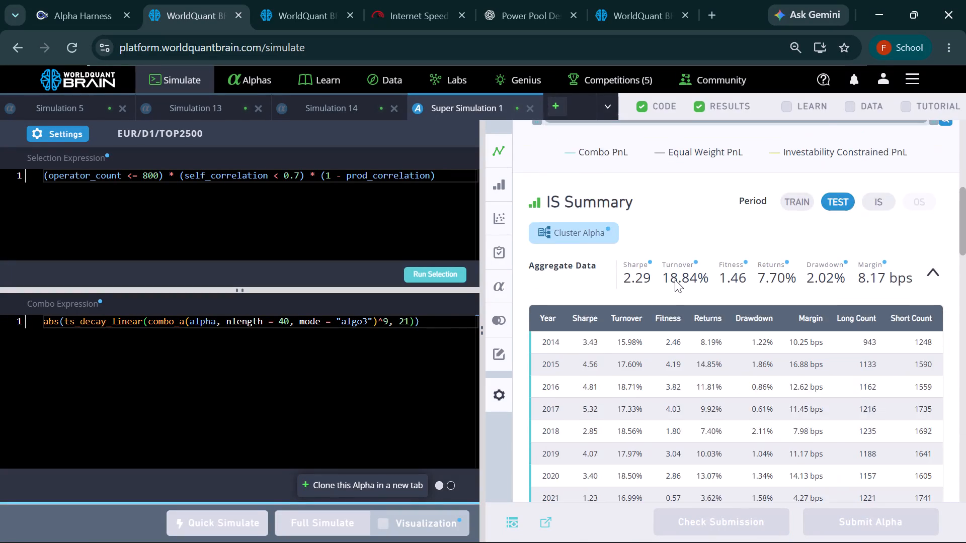
scroll(675, 280, "down", 10)
left_click(589, 196)
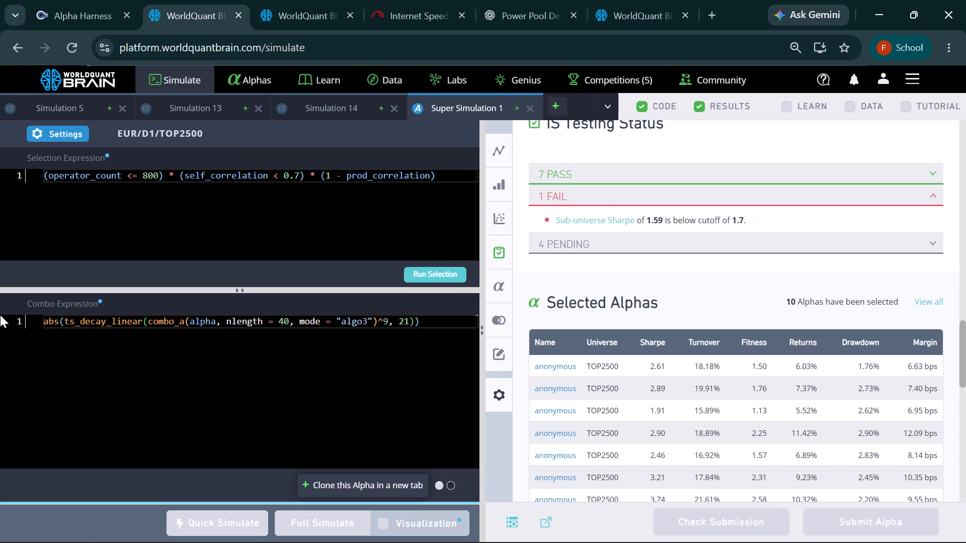
Set nlength to 80 in the combo expression and run a full simulation of the EUR SuperAlpha.
left_click(285, 319)
key("BackSpace")
key("8")
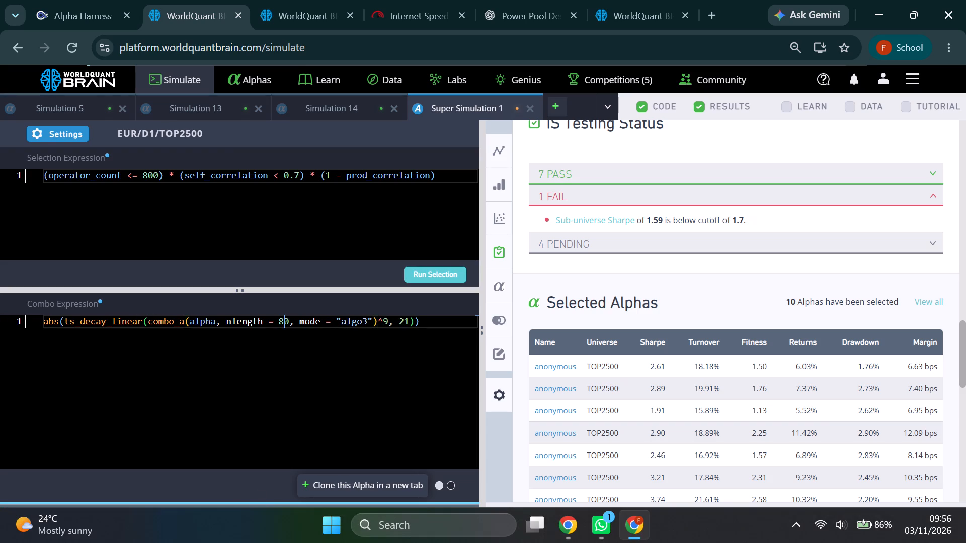
left_click(343, 522)
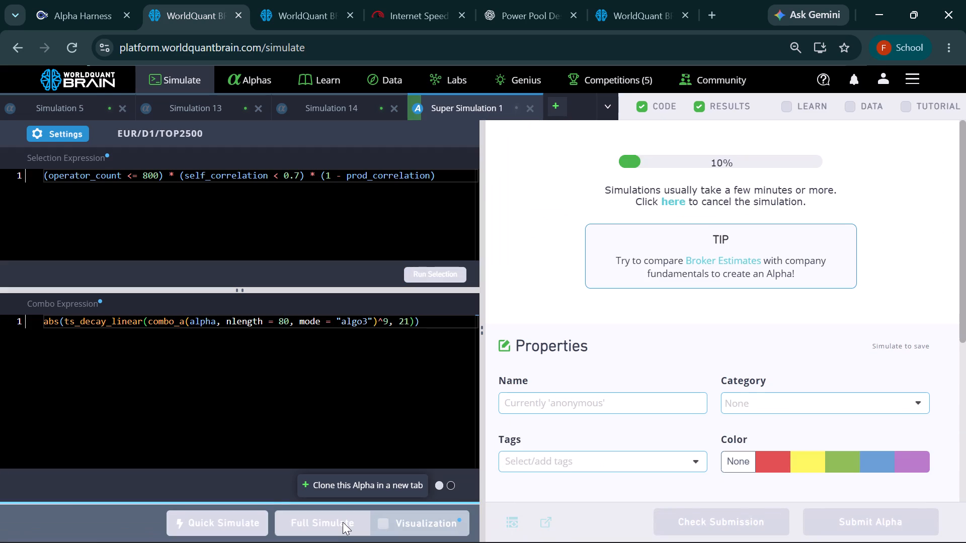
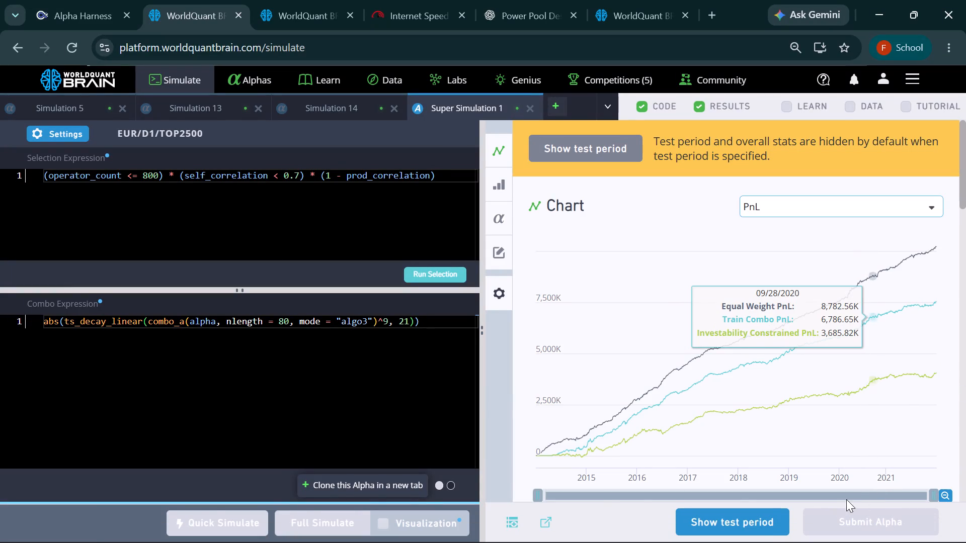
Reveal the test period of the EUR SuperAlpha's results and examine its IS summary.
left_click(763, 519)
scroll(671, 398, "down", 2)
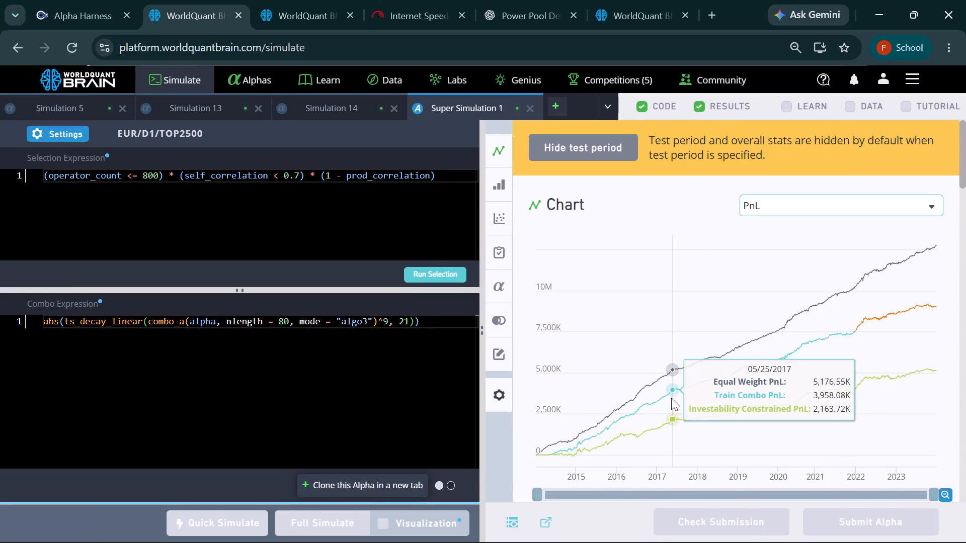
scroll(671, 398, "down", 1)
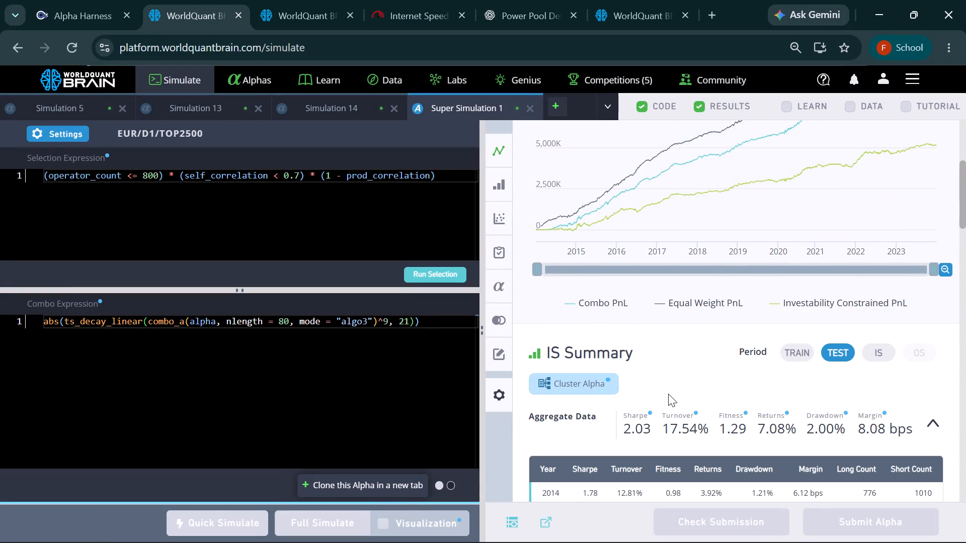
scroll(668, 394, "down", 4)
scroll(668, 394, "up", 3)
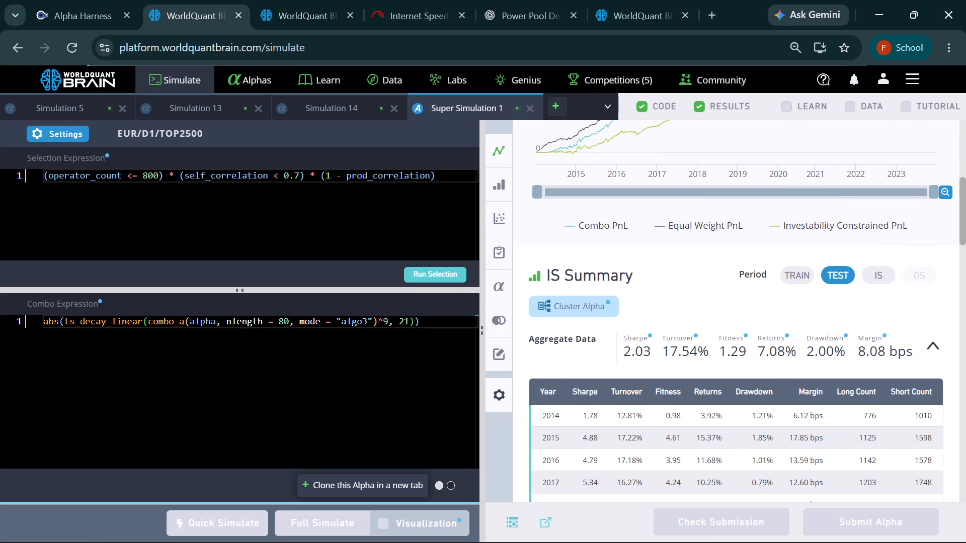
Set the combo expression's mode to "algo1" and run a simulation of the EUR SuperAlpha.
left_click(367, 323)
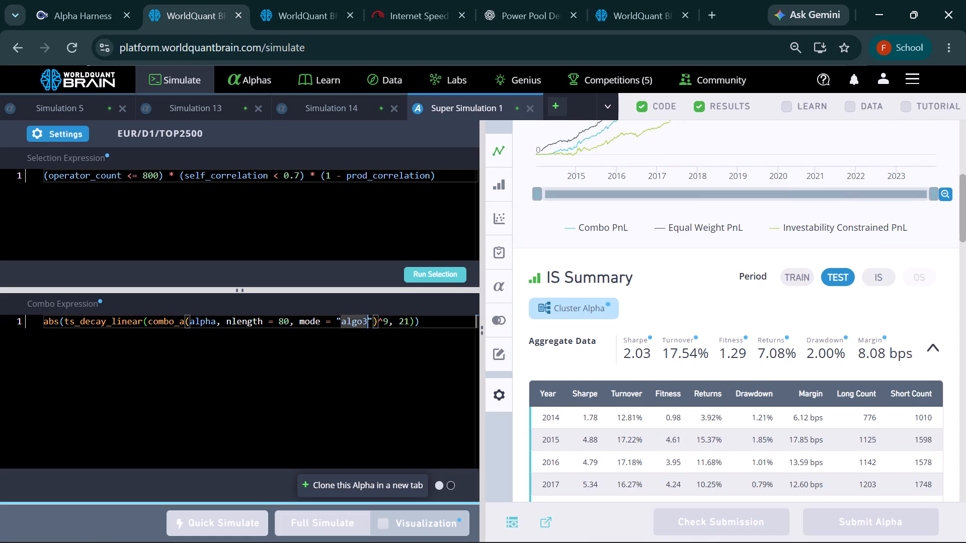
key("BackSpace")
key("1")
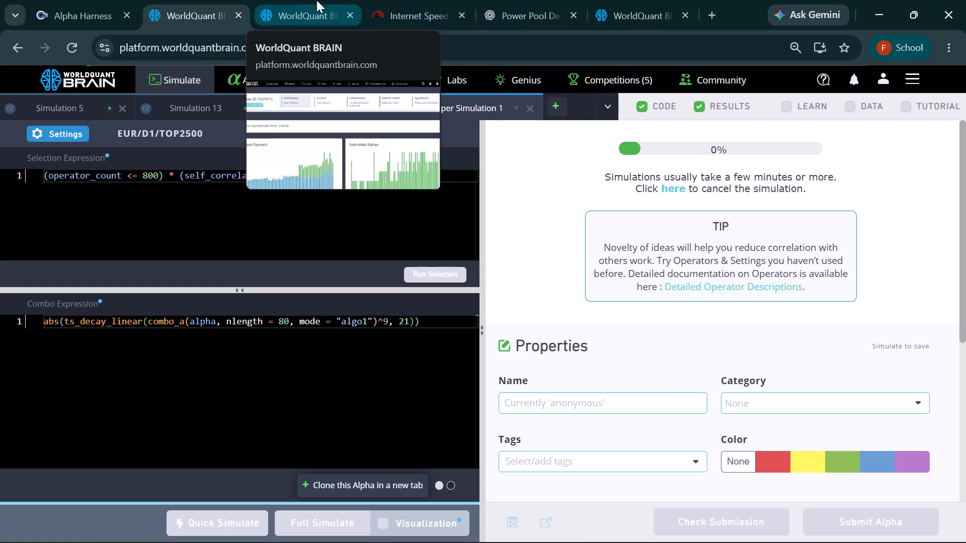
Look through the unsubmitted Alphas, check the code and settings of Alpha zq3NN0kG, and reload the list.
left_click(635, 0)
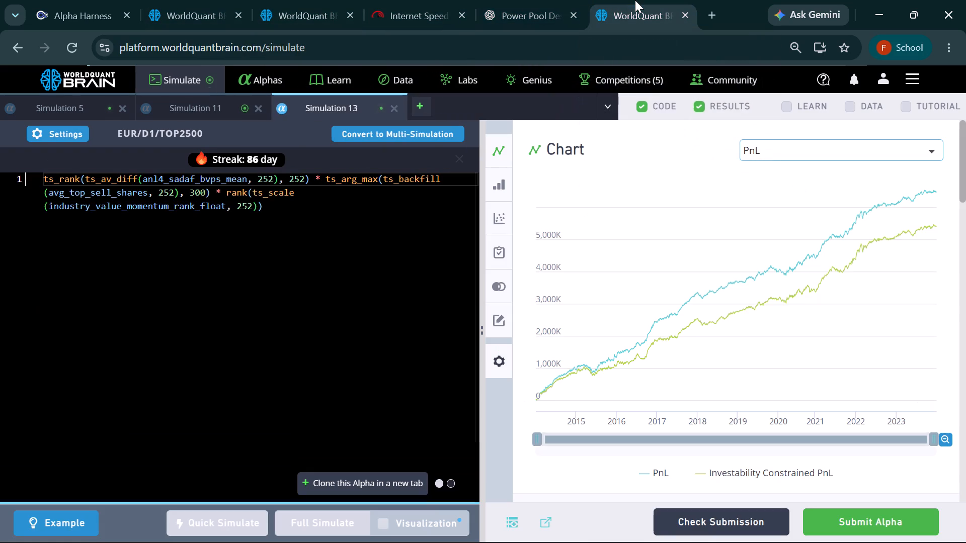
left_click(272, 75)
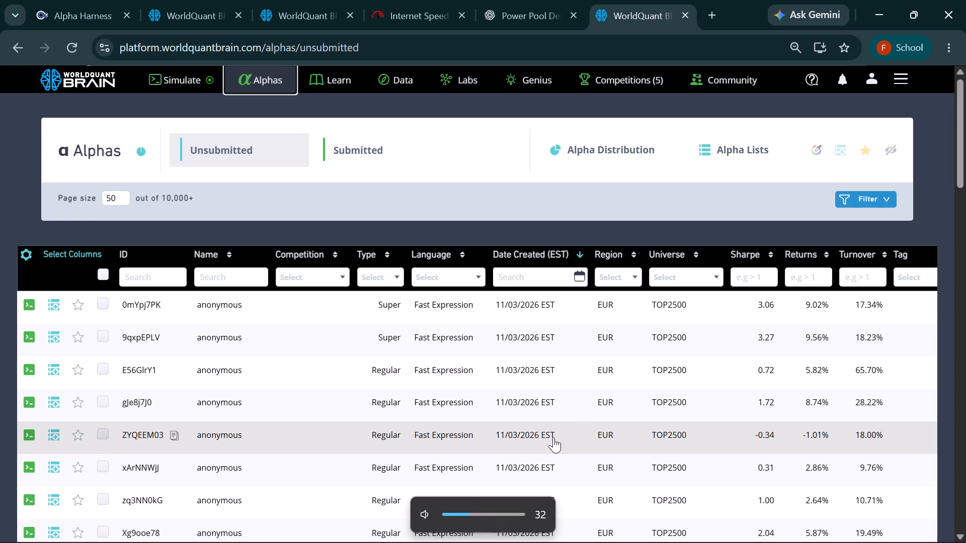
scroll(732, 356, "down", 3)
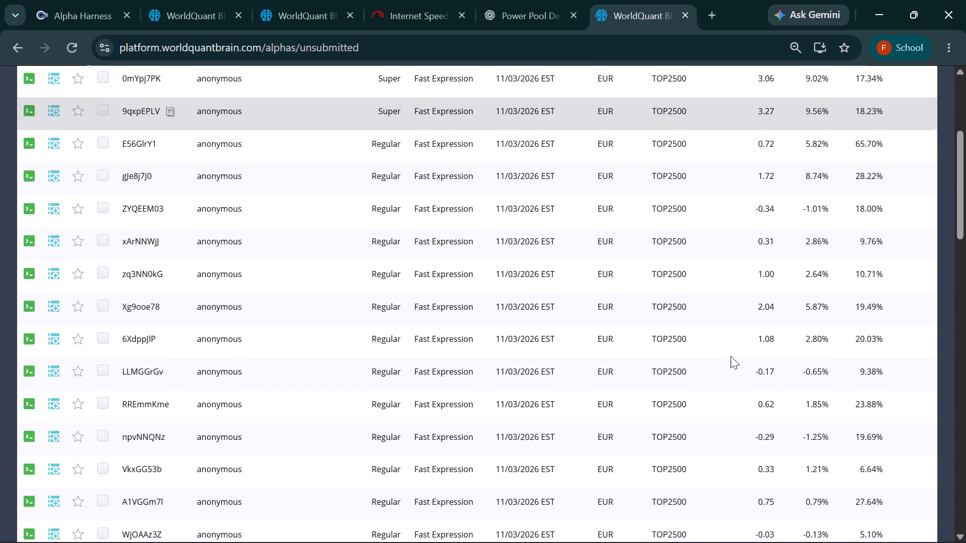
left_click(154, 270)
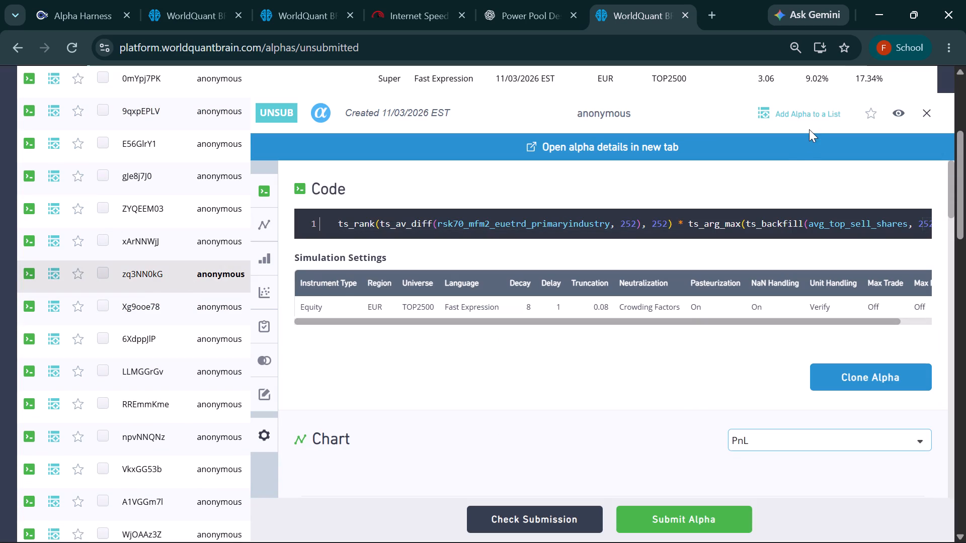
left_click(932, 110)
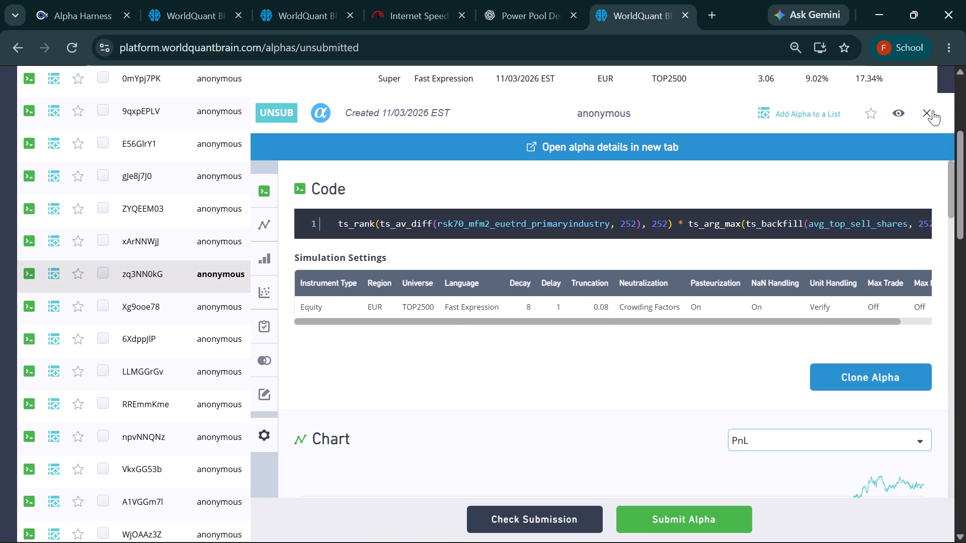
scroll(826, 224, "up", 5)
scroll(818, 212, "down", 3)
scroll(182, 278, "up", 6)
left_click(77, 44)
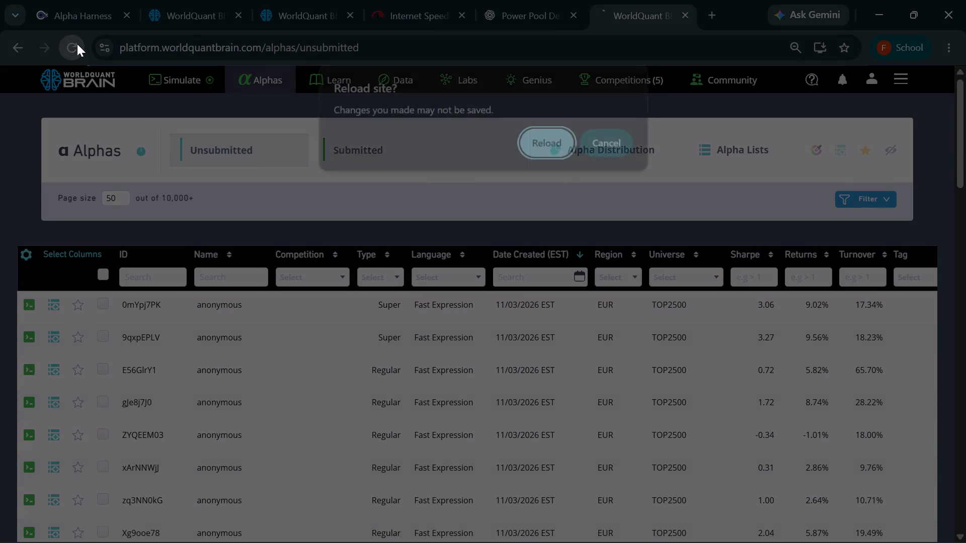
left_click(555, 145)
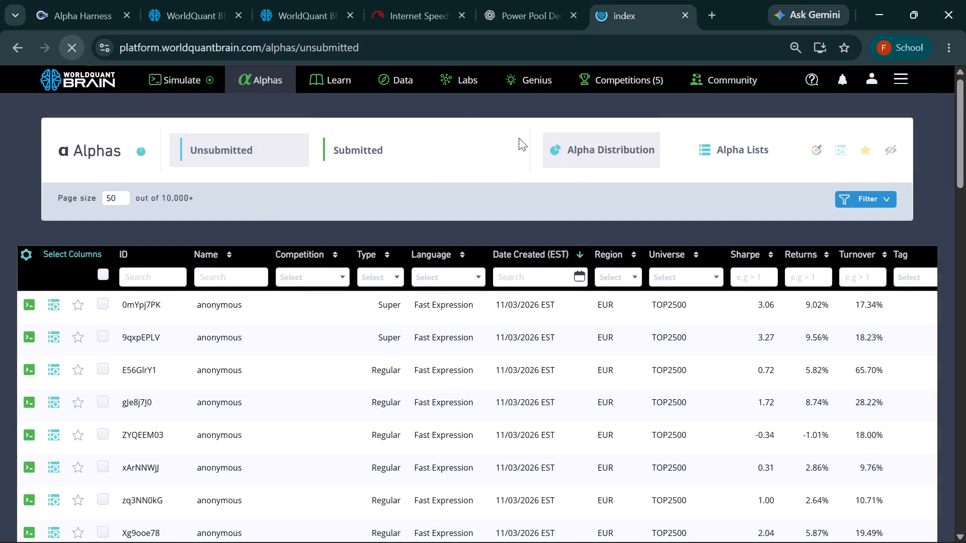
Check the SuperAlpha simulation's progress and review the base payment and submitted Alphas statistics on the profile's performance page.
left_click(198, 0)
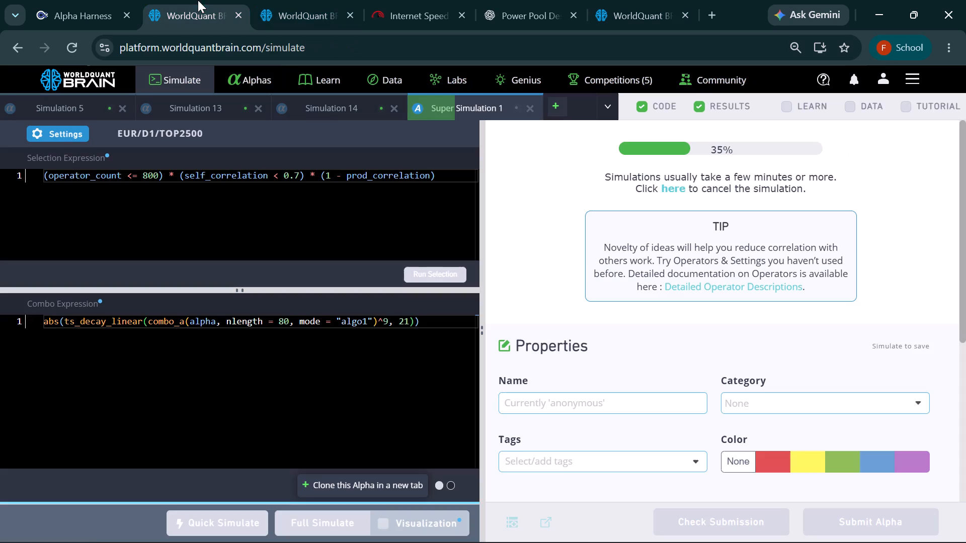
left_click(328, 0)
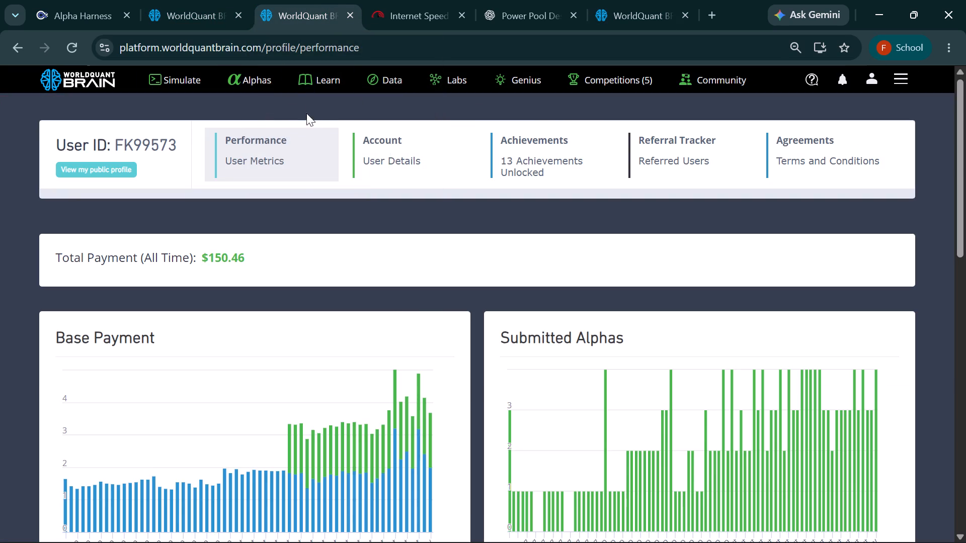
scroll(386, 303, "down", 6)
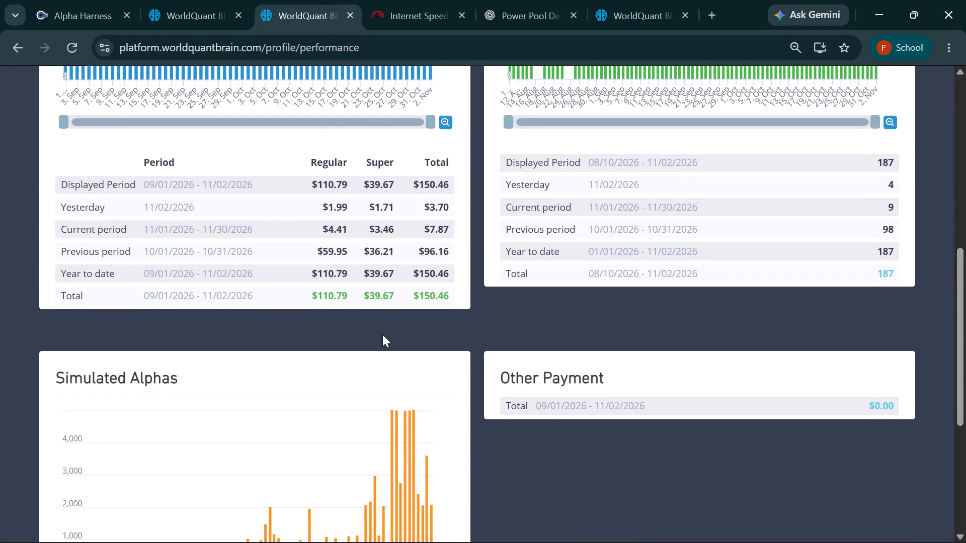
scroll(380, 345, "down", 1)
scroll(380, 345, "up", 3)
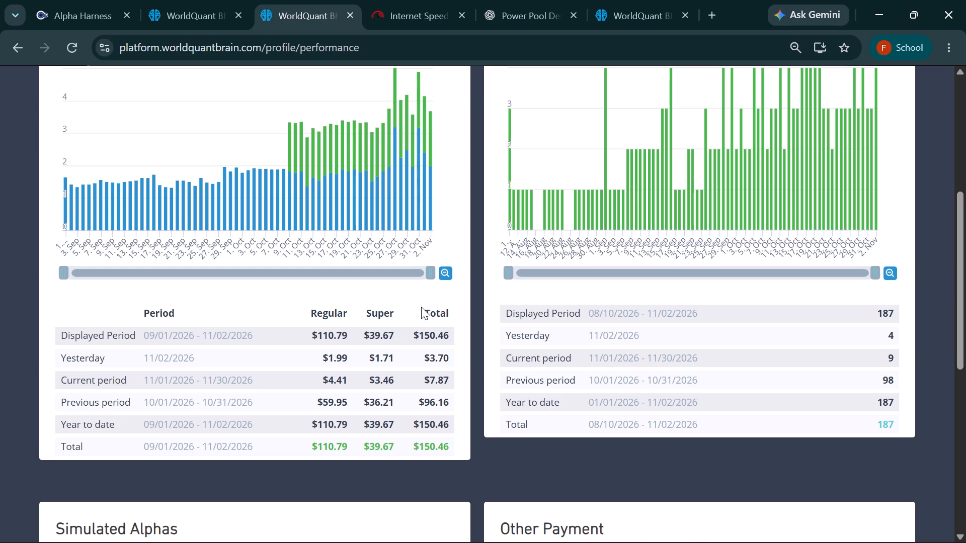
scroll(445, 317, "up", 6)
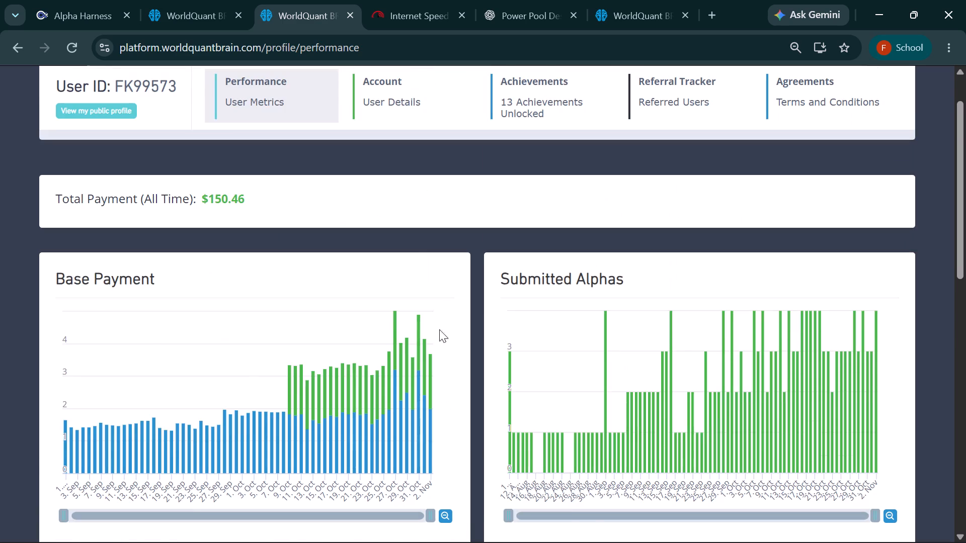
scroll(439, 329, "up", 3)
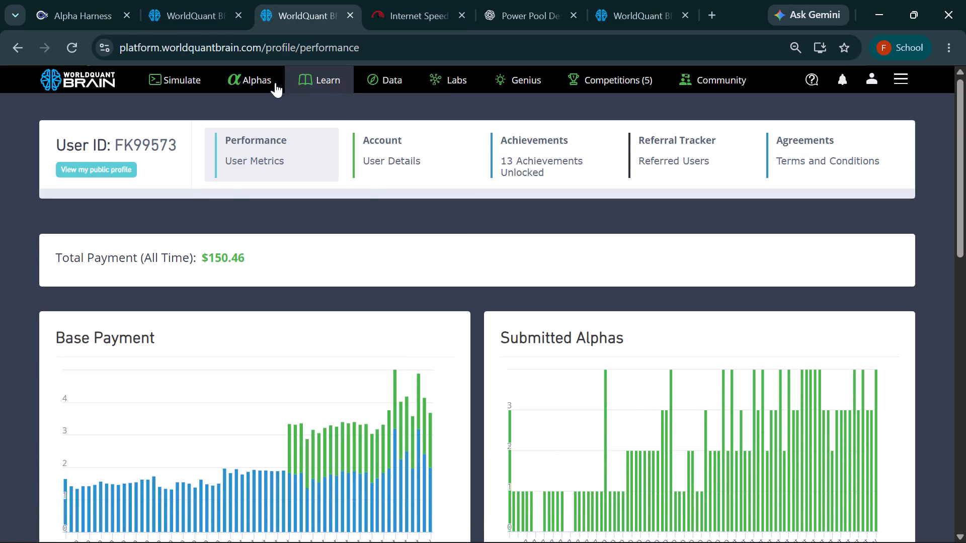
Scan the reloaded unsubmitted Alphas list and check the EUR SuperAlpha simulation's progress again.
left_click(254, 79)
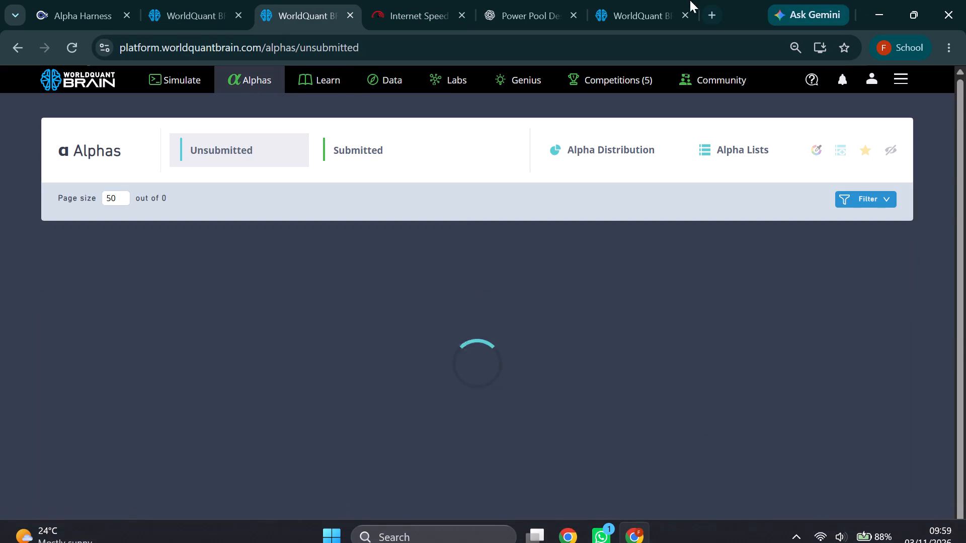
left_click(629, 6)
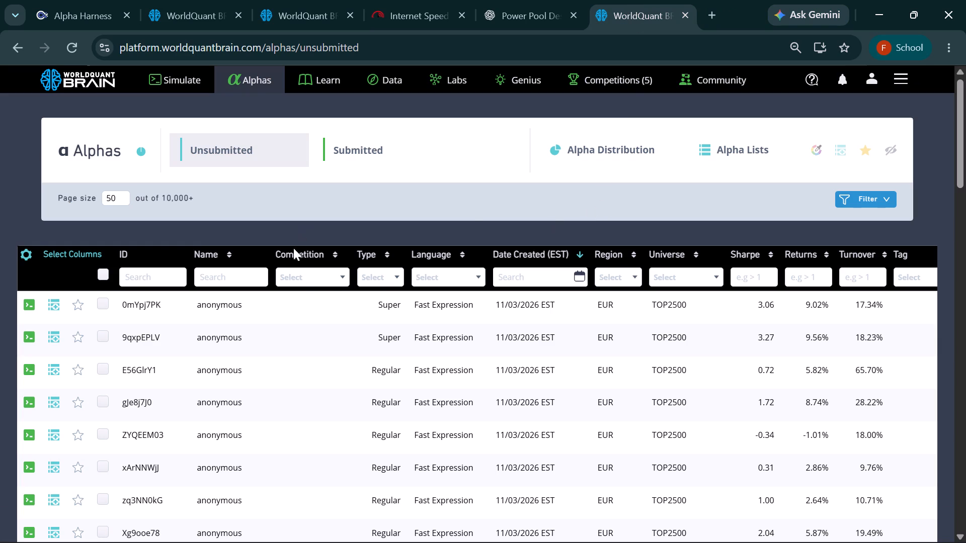
scroll(291, 269, "down", 4)
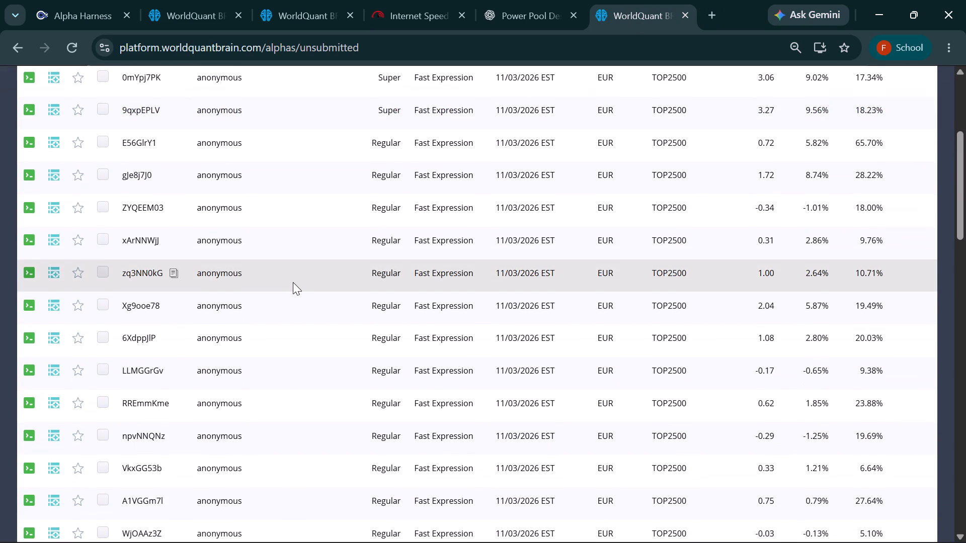
scroll(293, 282, "down", 2)
scroll(293, 284, "up", 5)
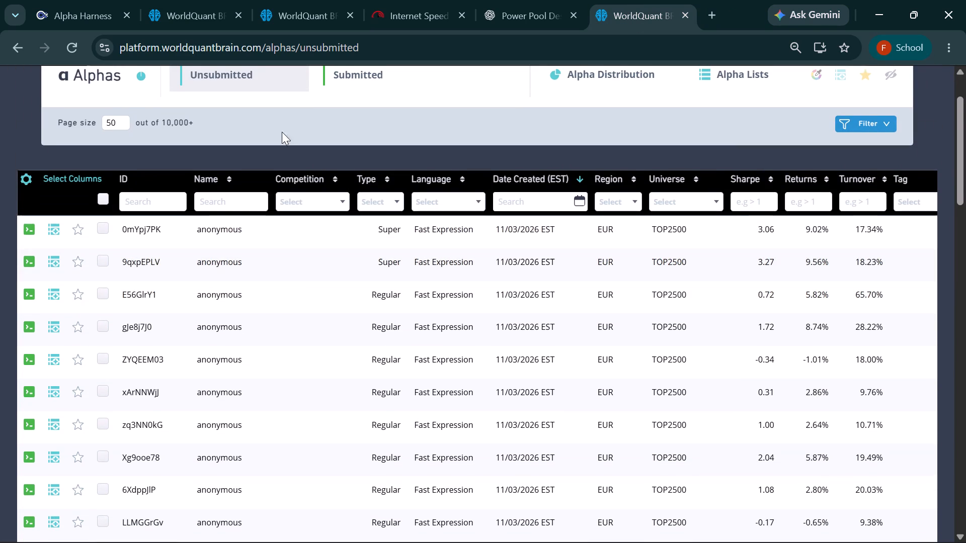
left_click(184, 0)
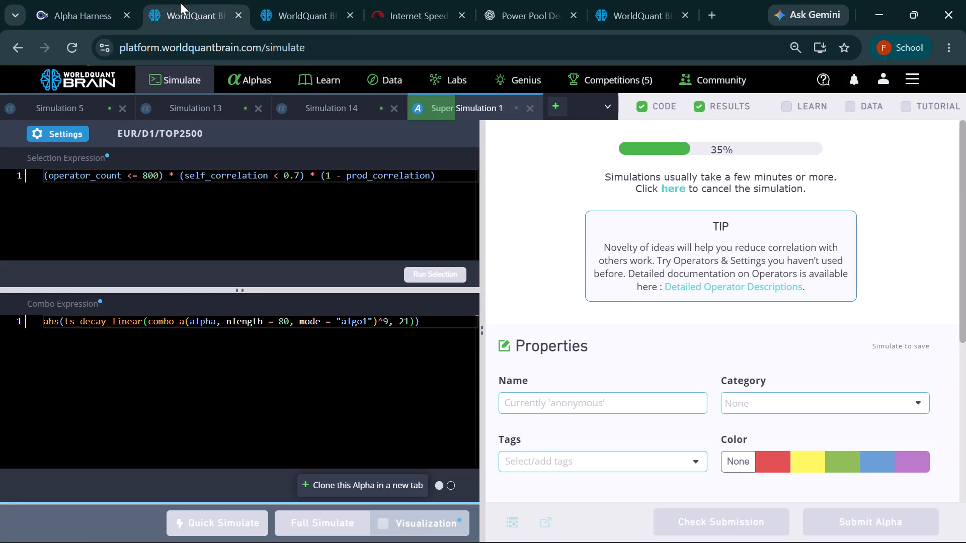
Filter the submitted Alphas list by type Super.
left_click(303, 4)
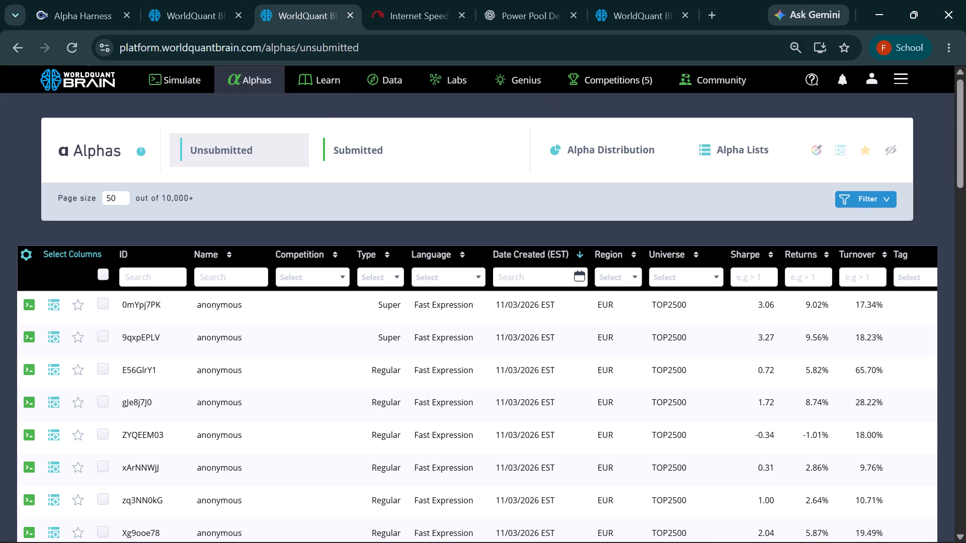
left_click(358, 144)
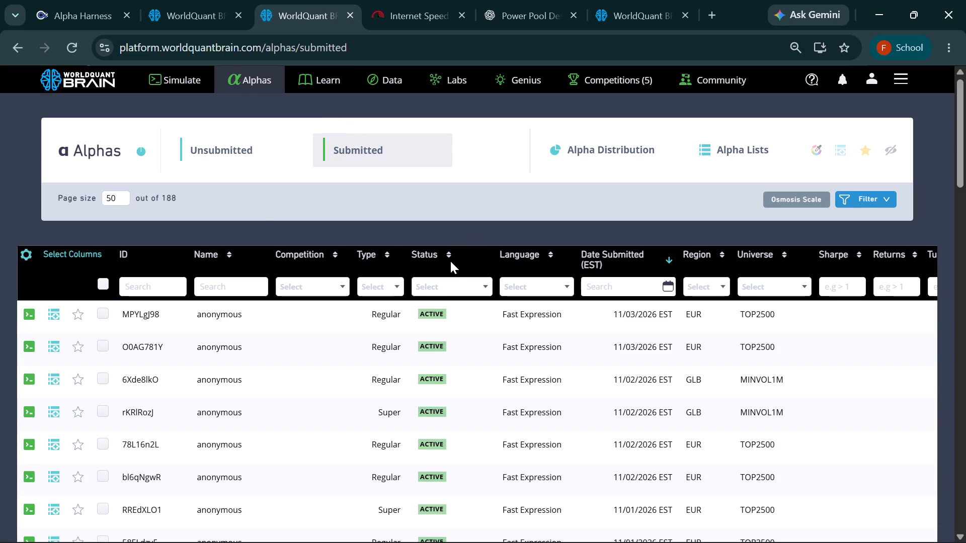
left_click(389, 282)
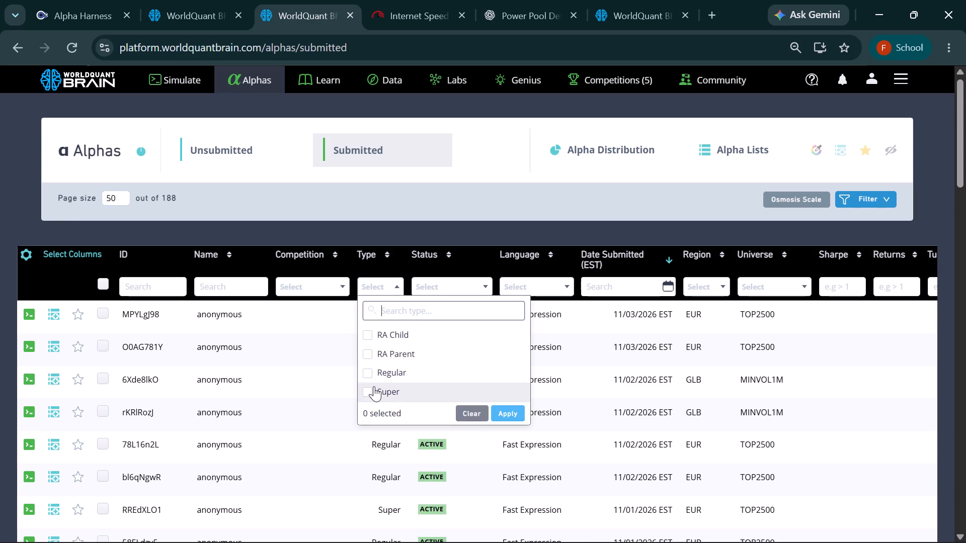
left_click(371, 390)
left_click(512, 409)
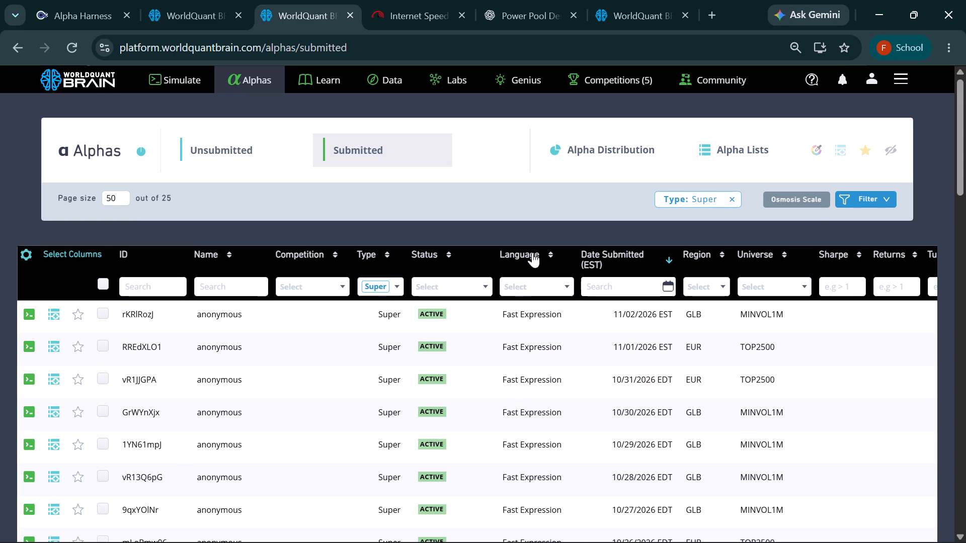
Open the submitted GLB SuperAlpha 1YN61mpJ and clone it into a simulation.
scroll(227, 341, "down", 1)
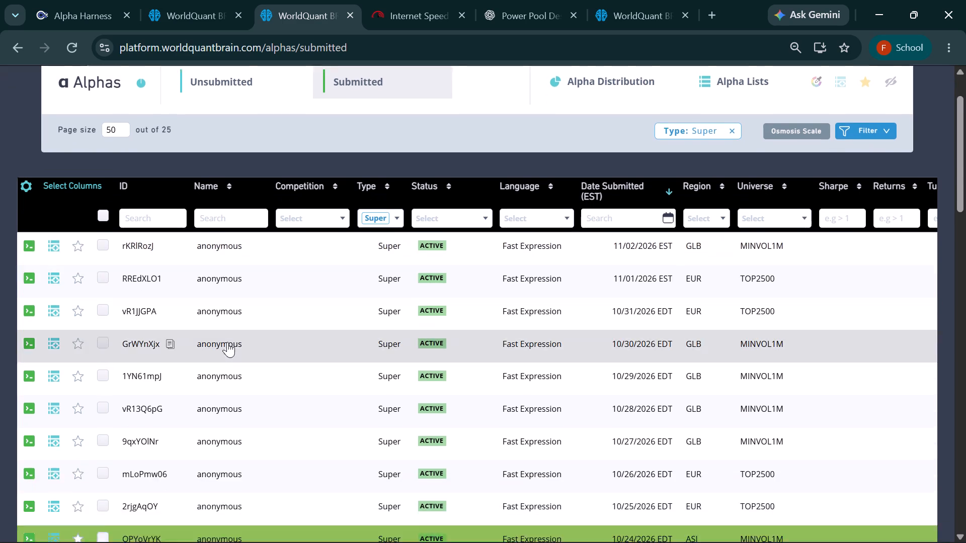
scroll(227, 342, "down", 1)
left_click(222, 290)
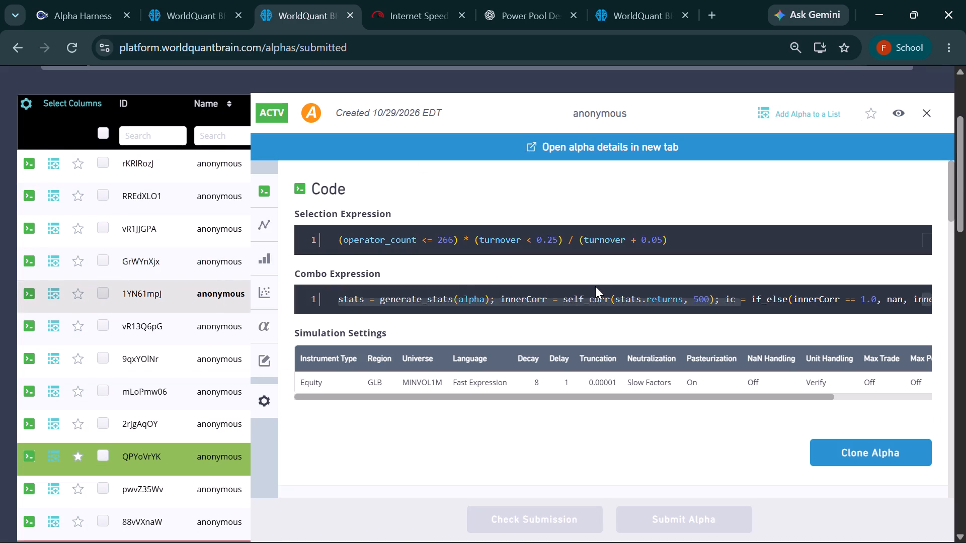
left_click(825, 455)
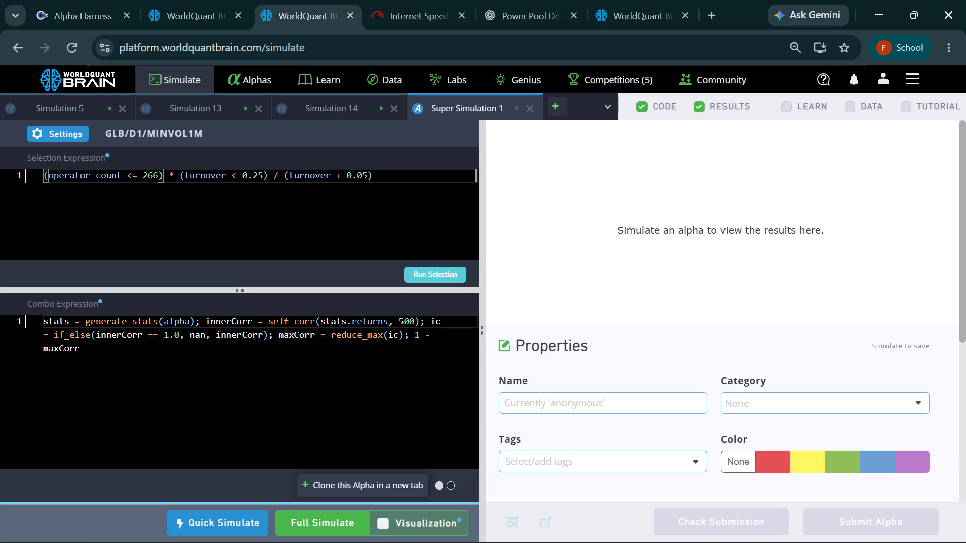
Replace the EUR SuperAlpha's entire combo expression with a copy of the cloned GLB SuperAlpha's generate_stats and self_corr expression.
left_click(369, 374)
key("ctrl+a")
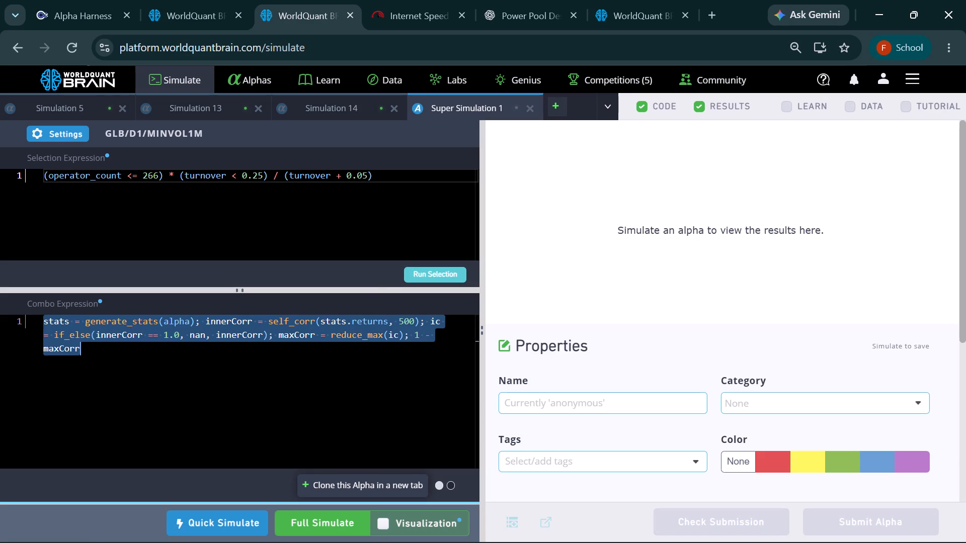
key("ctrl+c")
left_click(169, 0)
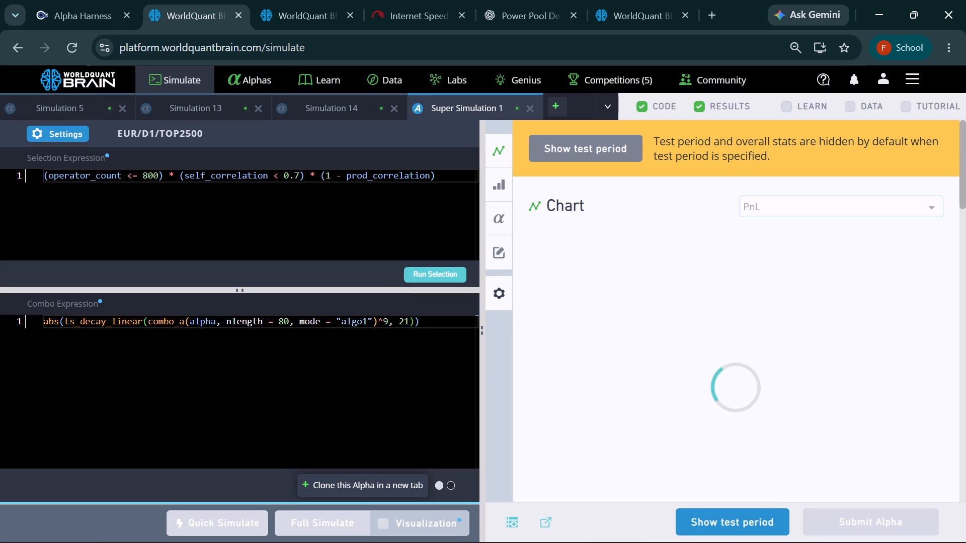
left_click(698, 523)
left_click(305, 381)
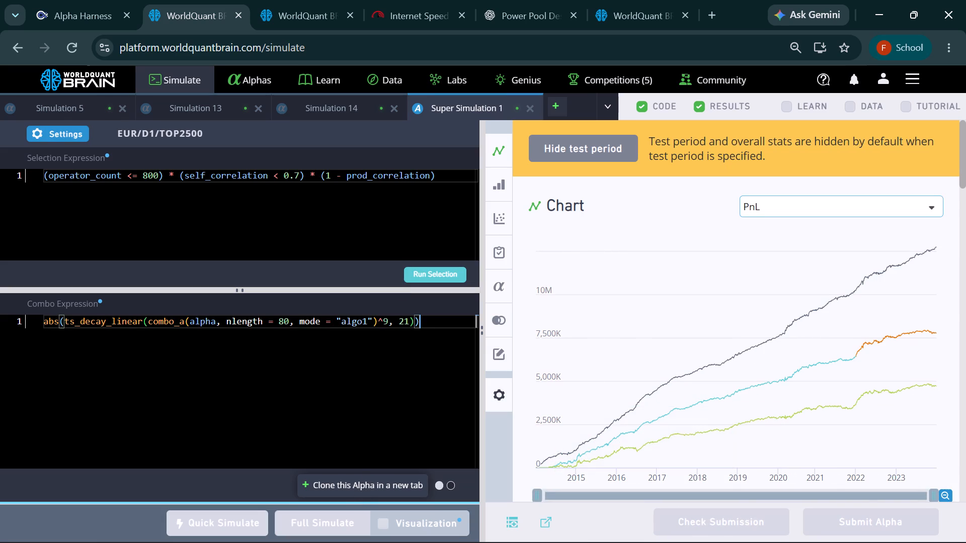
key("ctrl+a")
key("BackSpace")
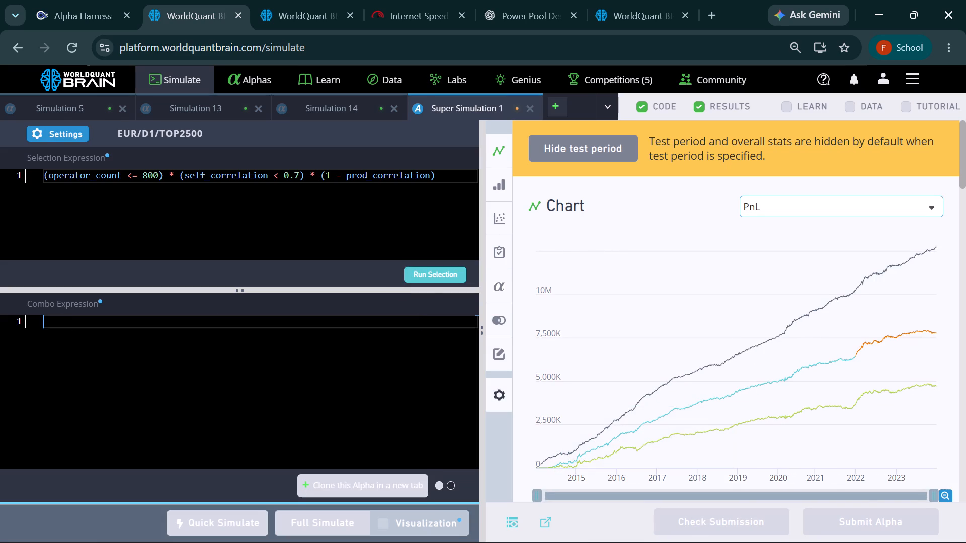
key("ctrl+v")
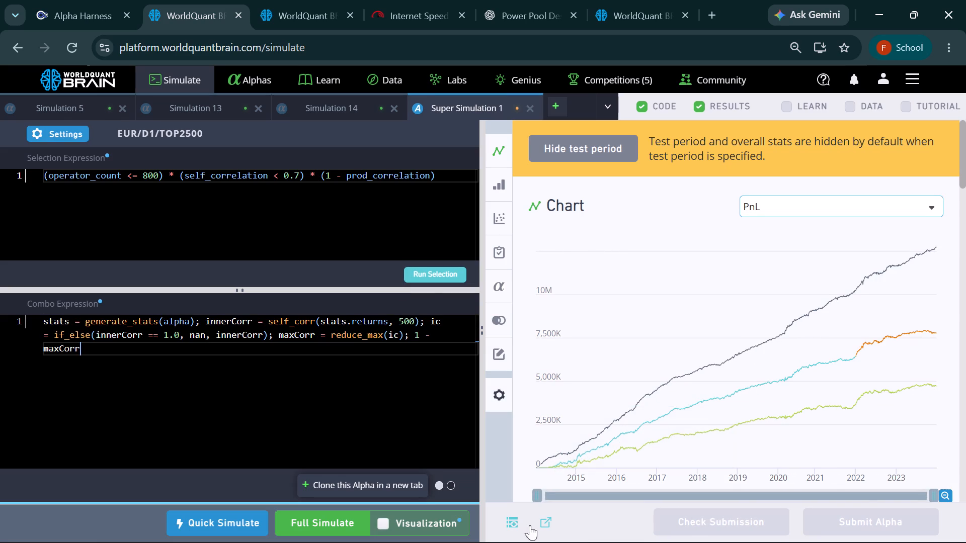
Run a full simulation of the EUR SuperAlpha with the generate_stats and self_corr combo expression.
left_click(320, 523)
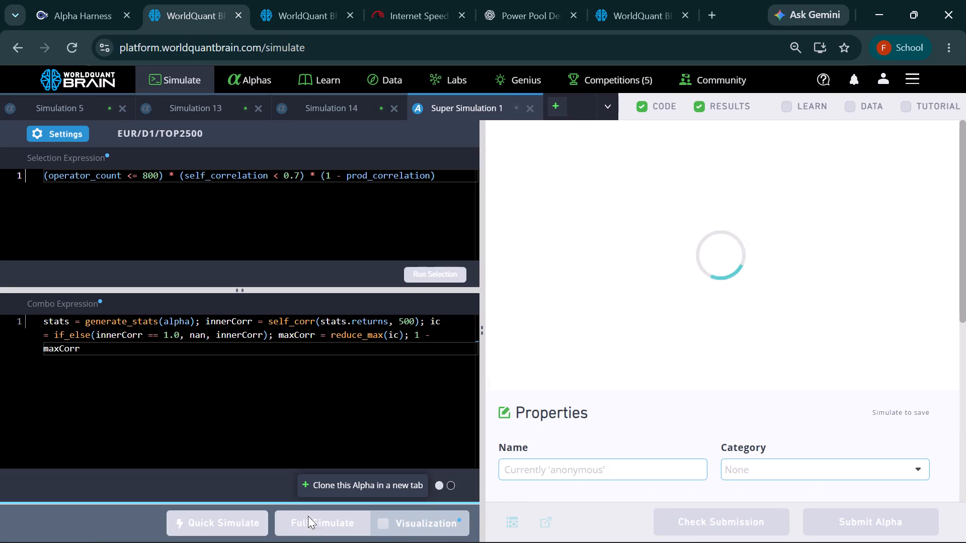
Close the Simulation 14, Simulation 13 and Simulation 5 tabs, discarding unsimulated code, and keep only Super Simulation 1.
left_click(396, 109)
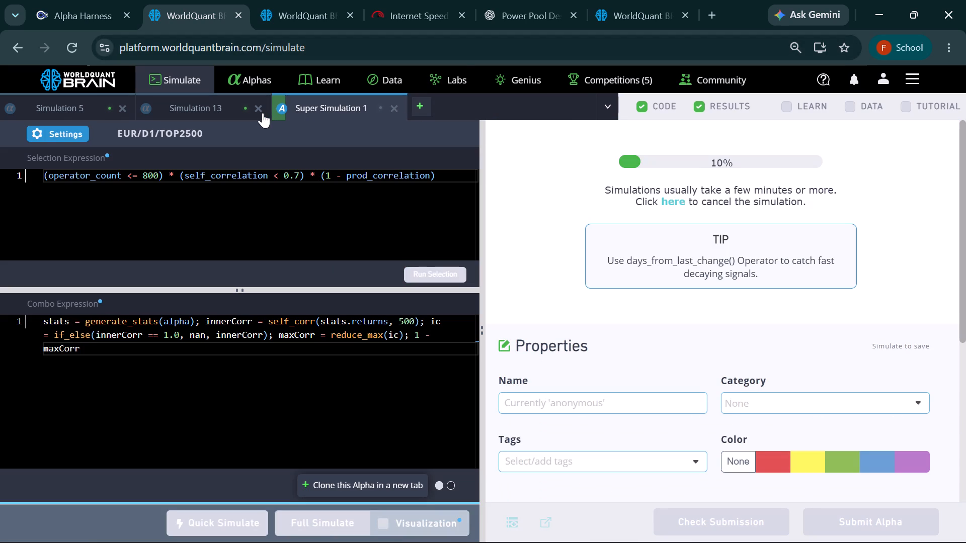
left_click(260, 108)
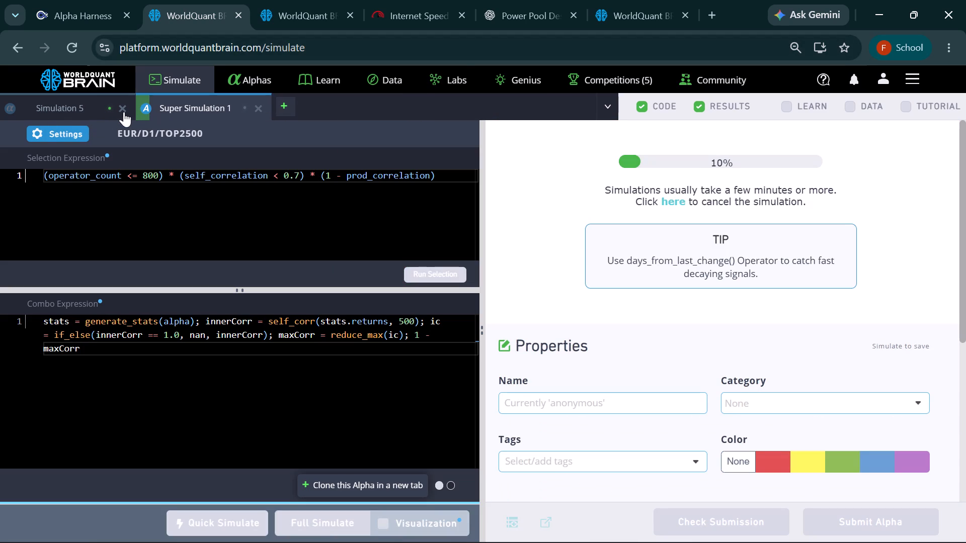
left_click(123, 108)
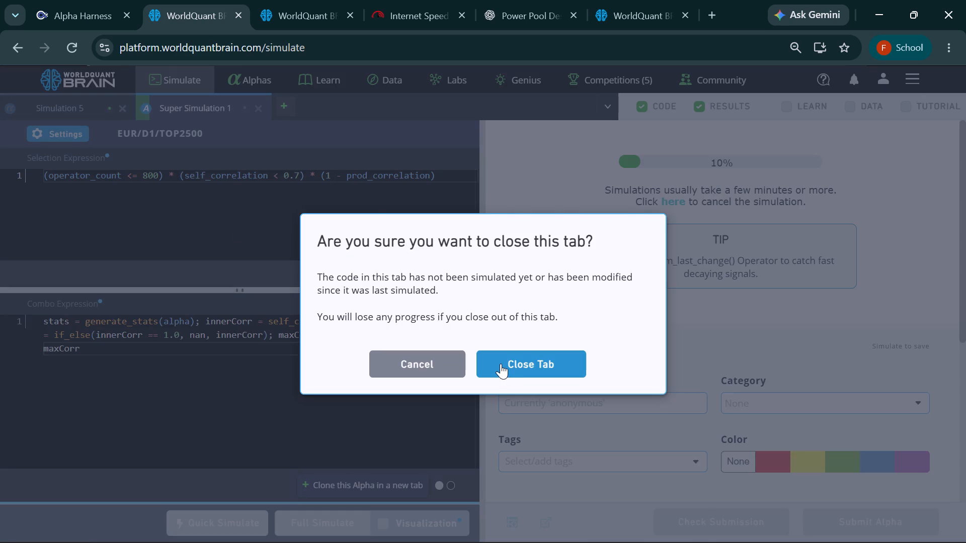
left_click(500, 363)
Open the submitted GLB SuperAlpha rKdlZWz1 from the Alphas list and copy its combo_a expression.
left_click(281, 0)
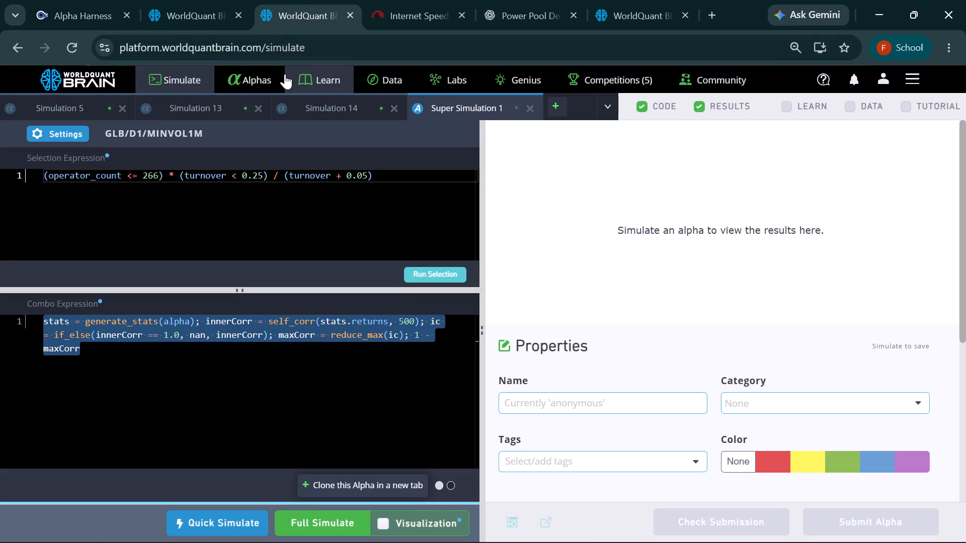
left_click(265, 77)
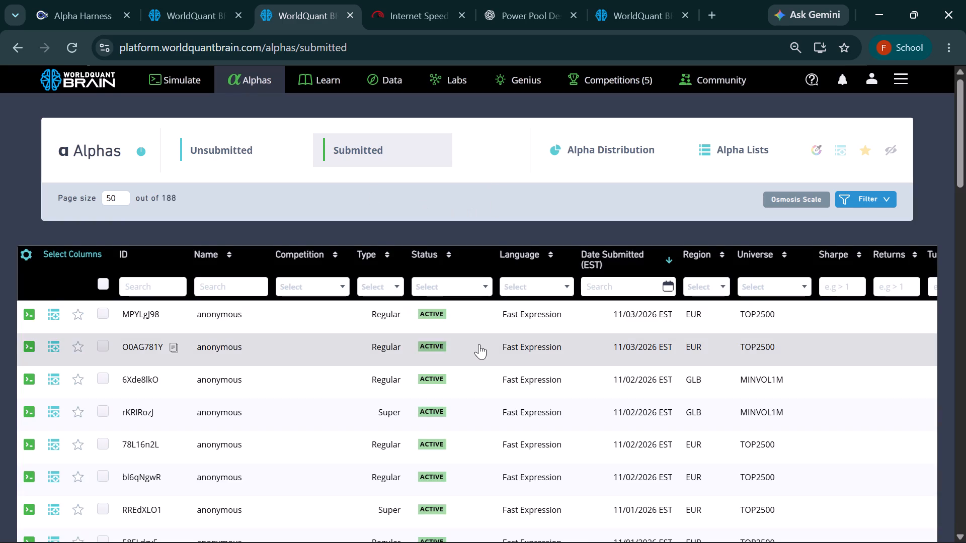
scroll(476, 334, "down", 19)
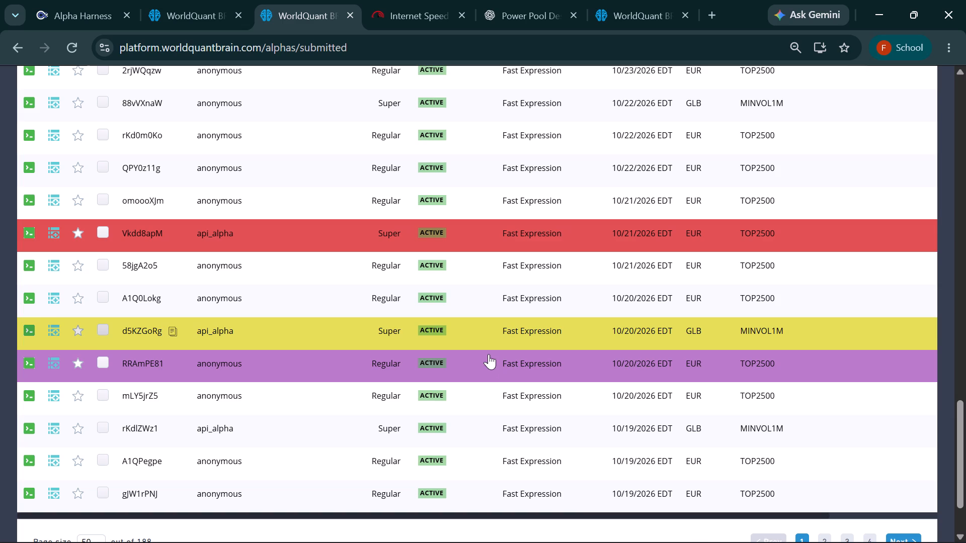
left_click(226, 412)
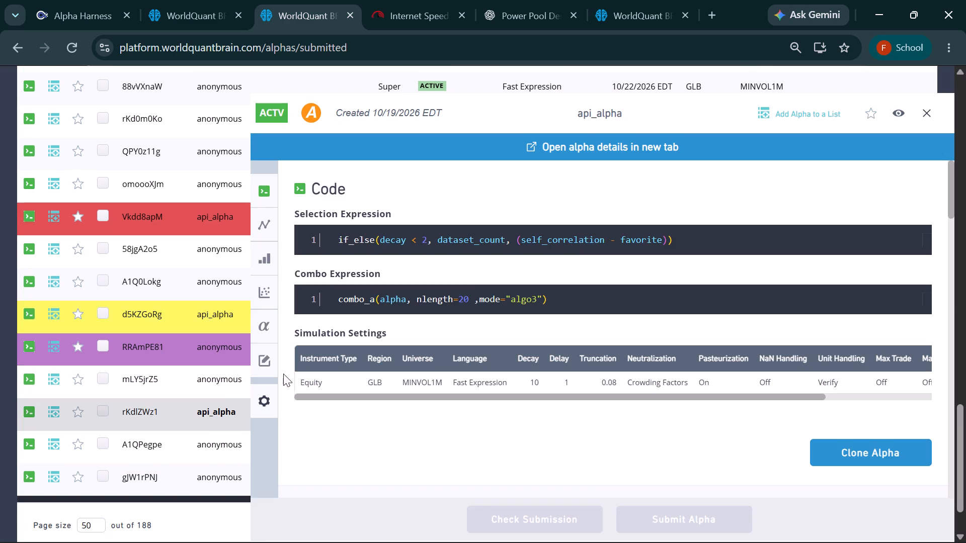
left_click_drag(548, 298, 536, 298)
left_click_drag(536, 298, 332, 297)
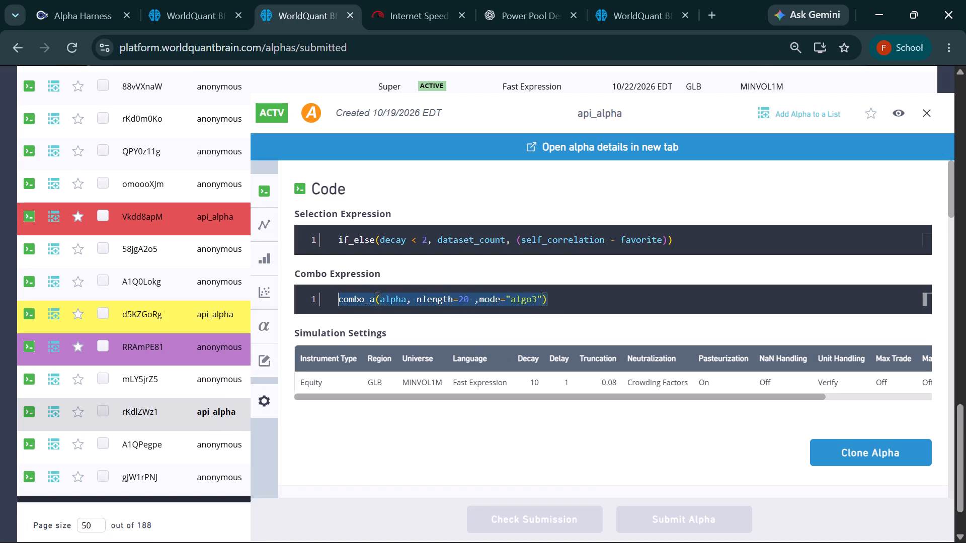
left_click_drag(332, 297, 332, 295)
right_click(350, 294)
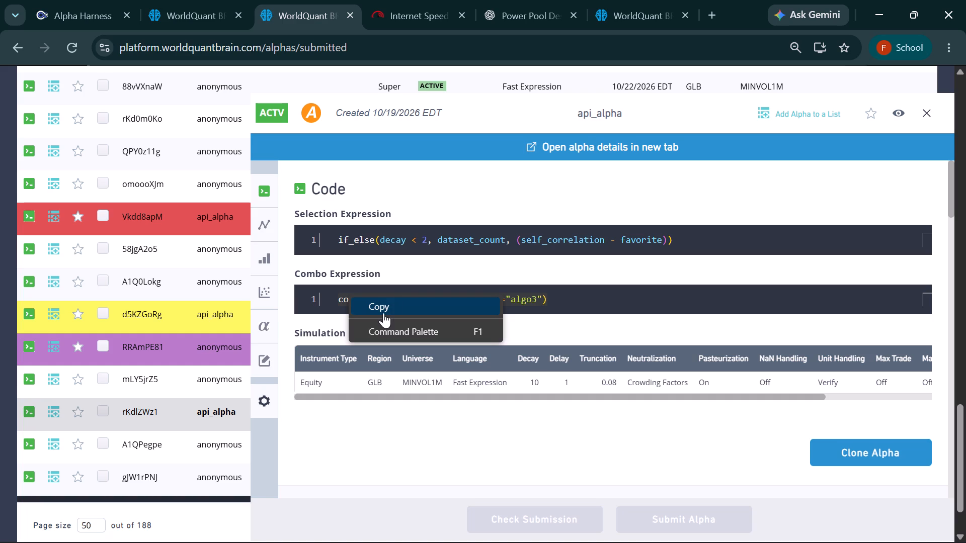
left_click(383, 307)
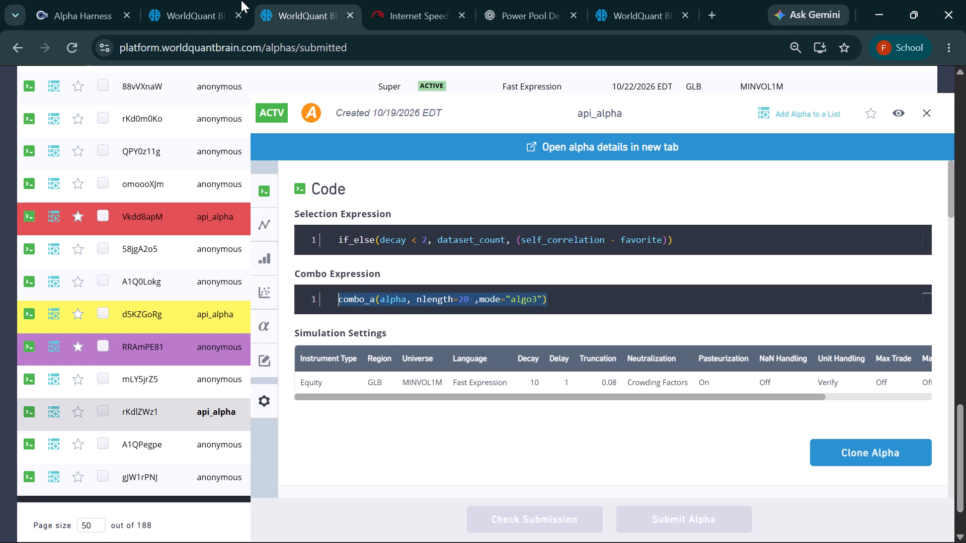
Clone the EUR SuperAlpha into a new simulation and replace its combo expression with the copied combo_a(alpha, nlength=20 ,mode="algo3").
left_click(196, 0)
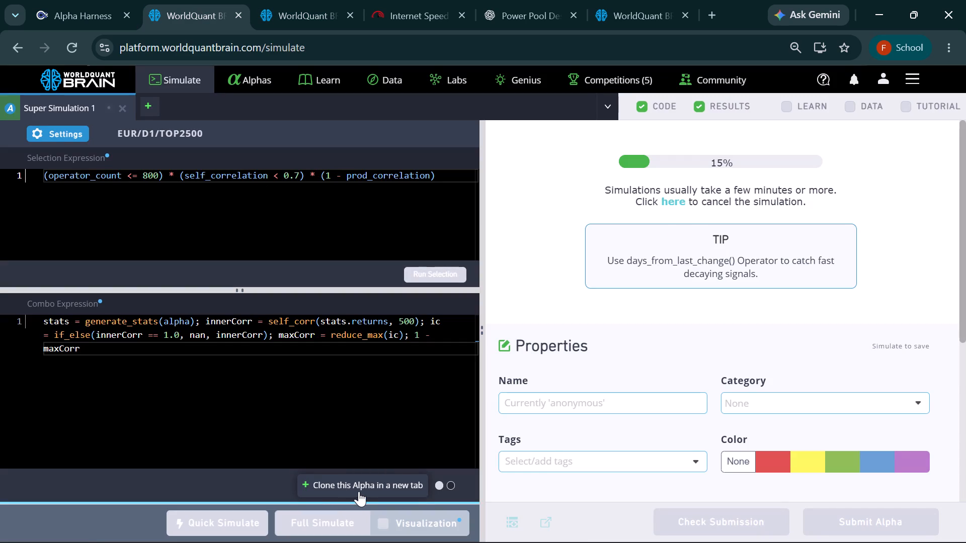
left_click(359, 491)
left_click(311, 377)
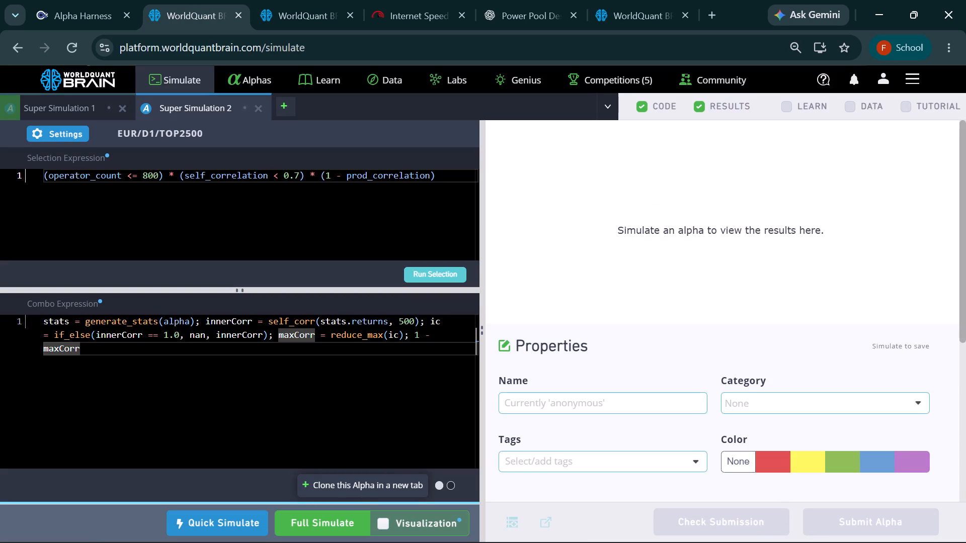
key("ctrl+a")
key("BackSpace")
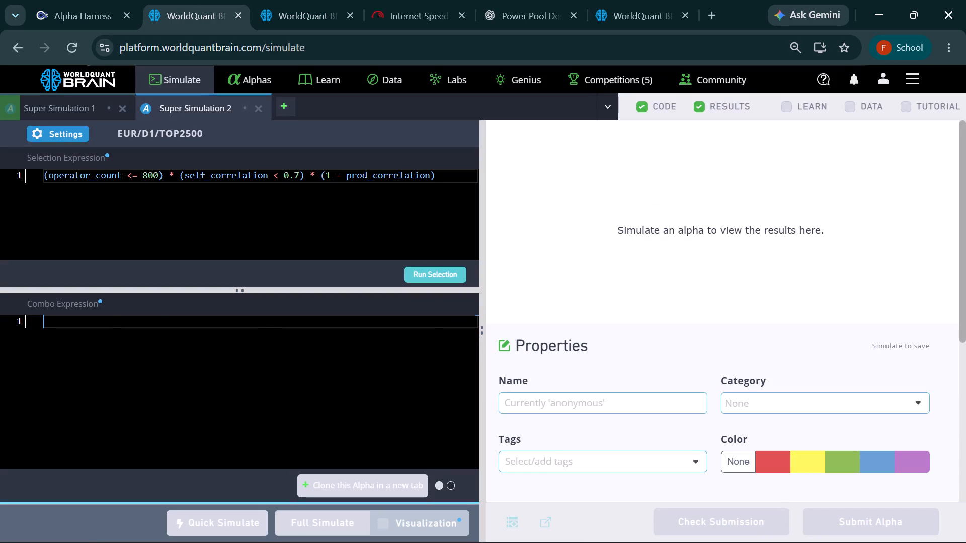
key("ctrl+v")
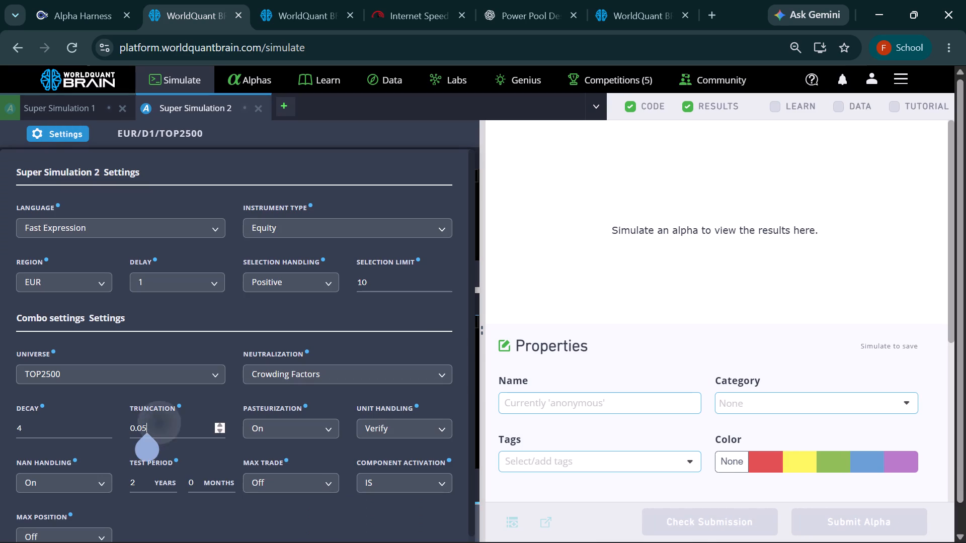
Set Super Simulation 2's truncation to 0.08, decay to 0 and test period to 0 years, and simulate it.
key("BackSpace")
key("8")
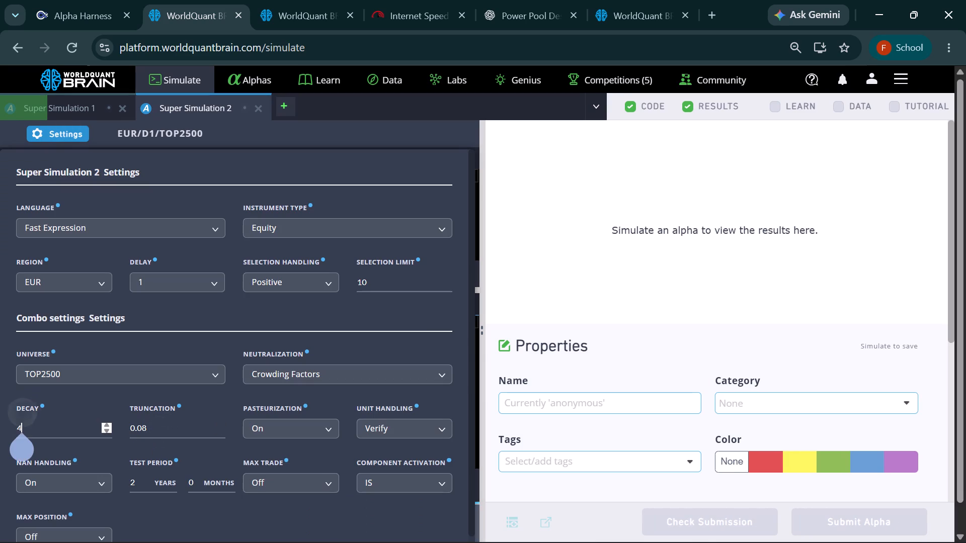
key("BackSpace")
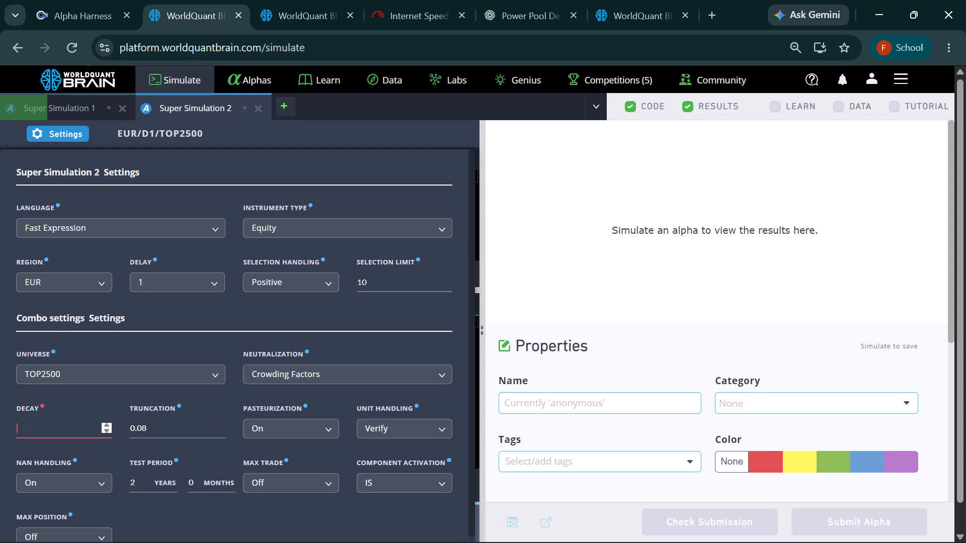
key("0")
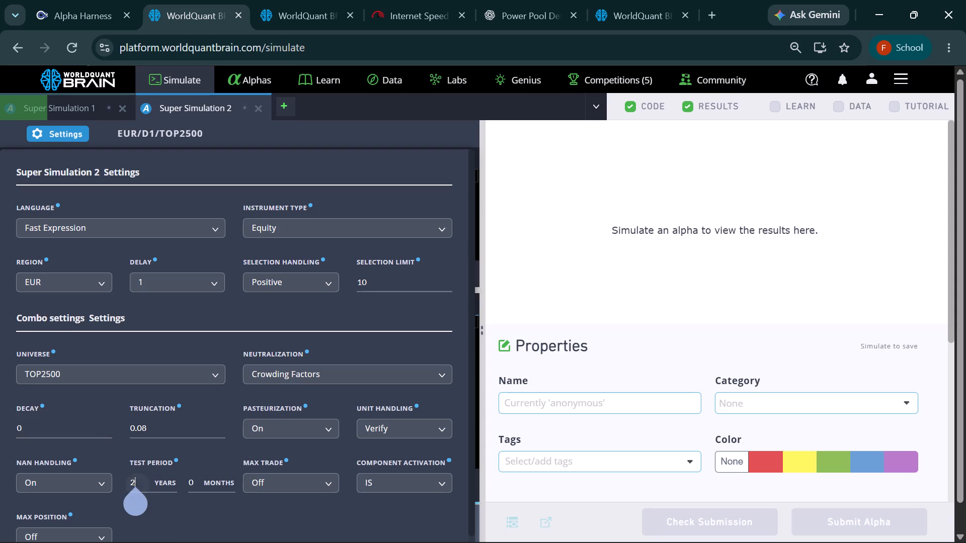
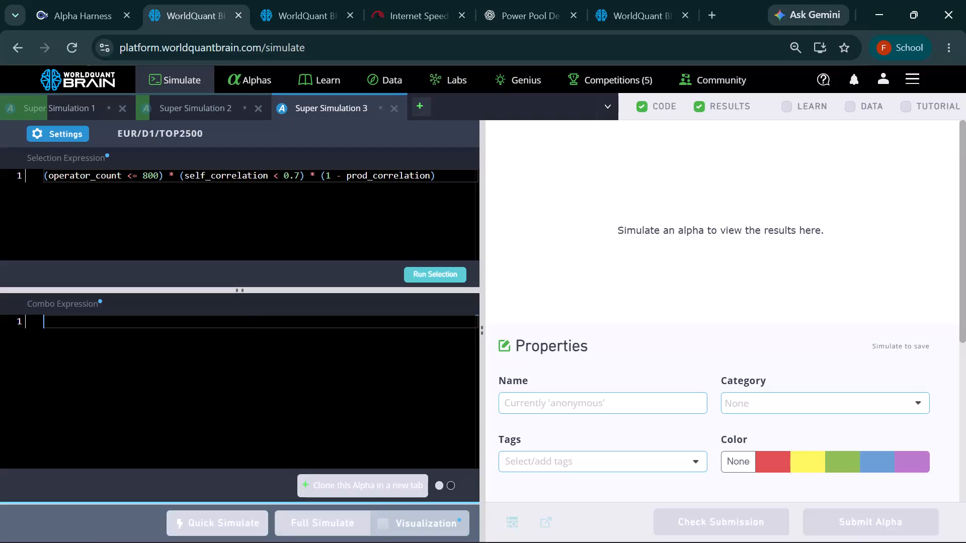
Fill the empty combo expression of Super Simulation 3 with the copied abs(ts_decay_linear(combo_a(alpha, nlength = 40, mode = "algo3")^9, 21)).
key("ctrl+v")
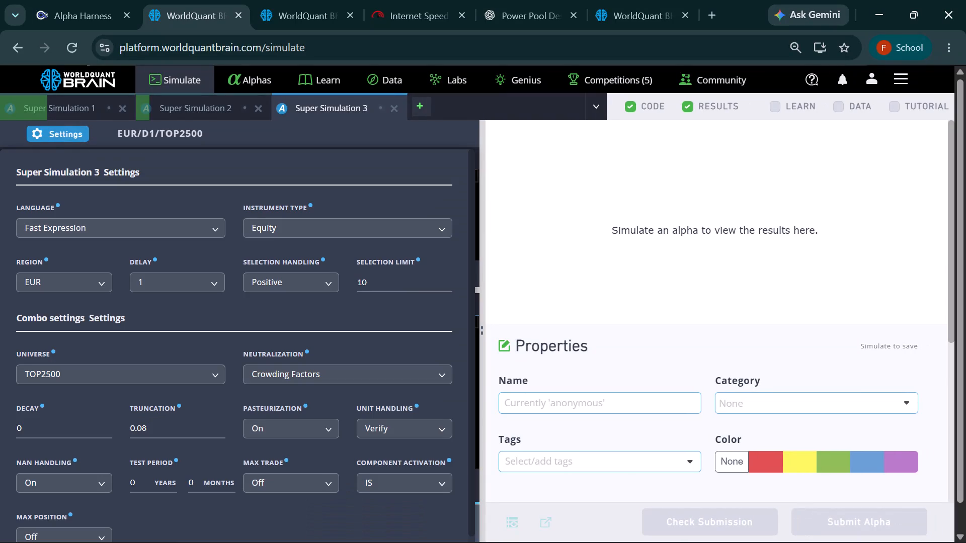
Set the decay to 8 in the Super Simulation 3 settings and run a full simulation.
key("BackSpace")
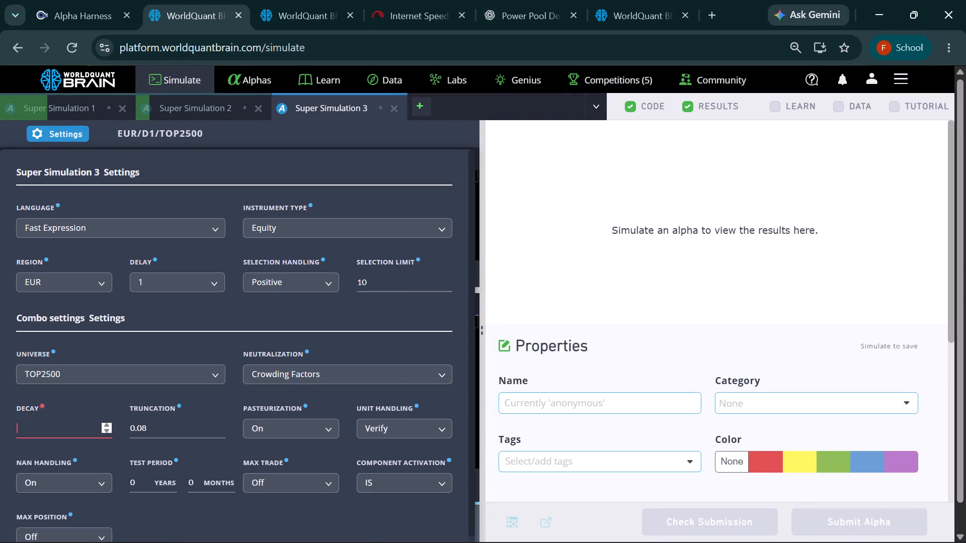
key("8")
scroll(400, 357, "down", 6)
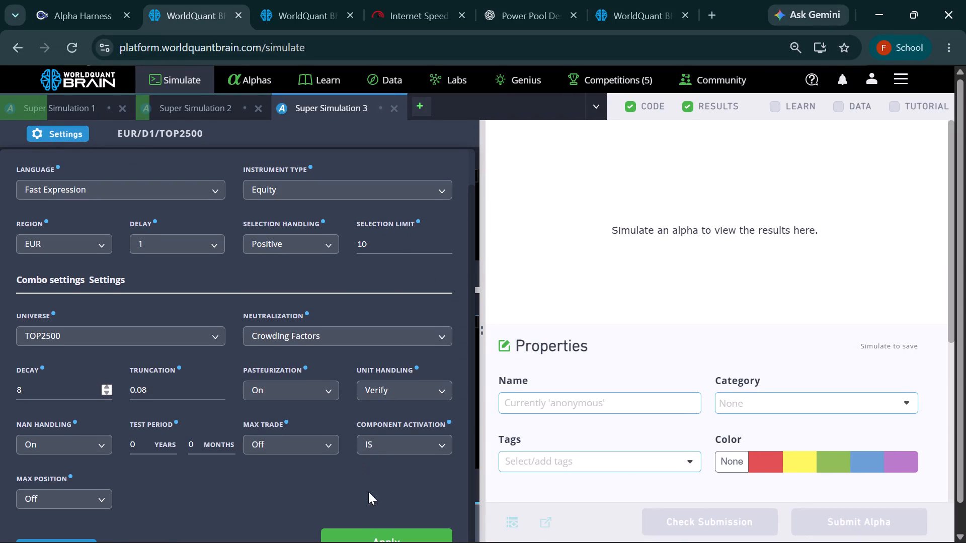
left_click(367, 535)
left_click(349, 523)
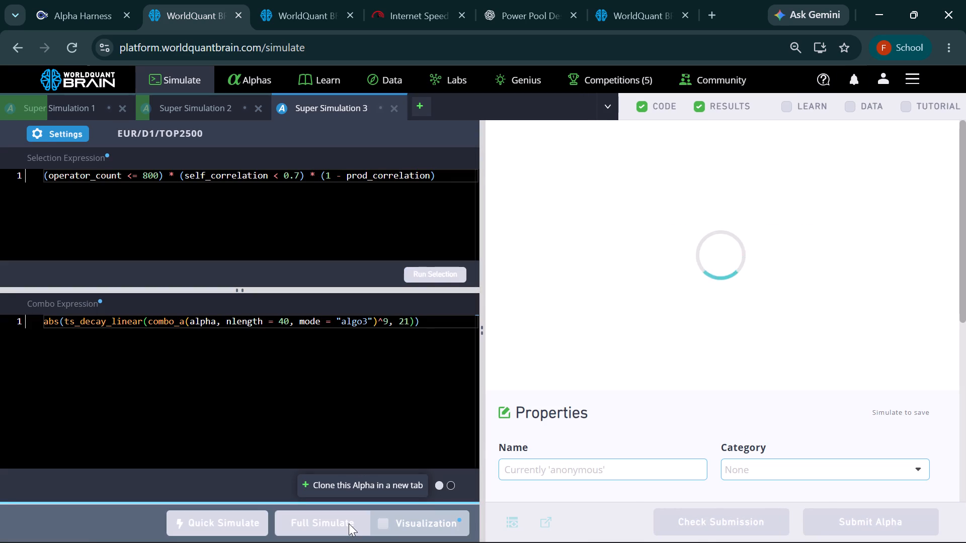
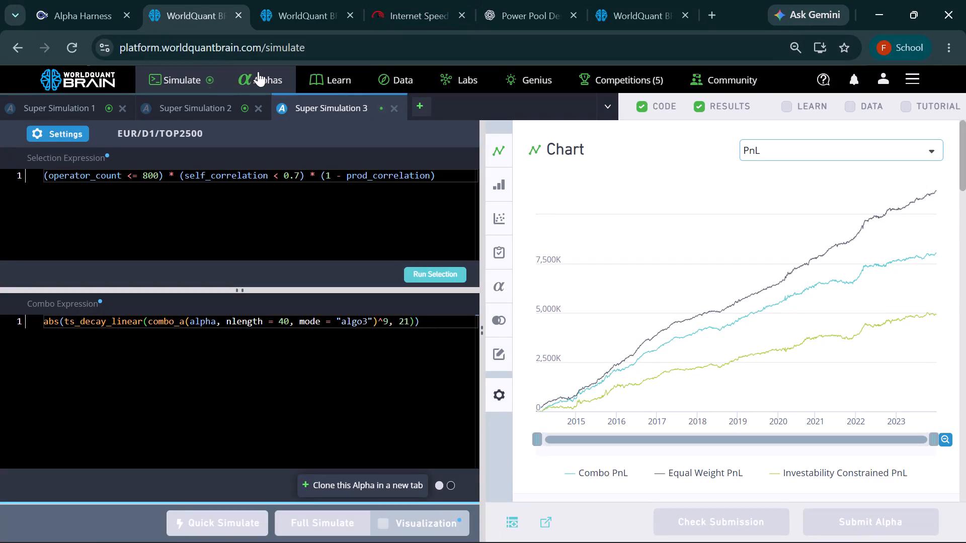
Run the Prod Correlation check on the EUR SuperAlpha using combo_a(alpha, nlength=20 ,mode="algo3") and review its yearly results and IS tests.
left_click(223, 110)
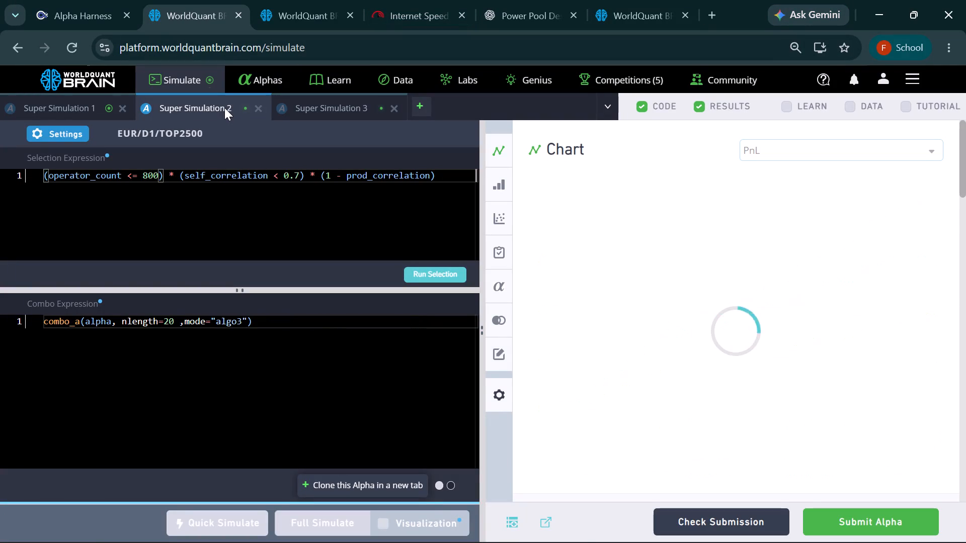
scroll(787, 225, "down", 12)
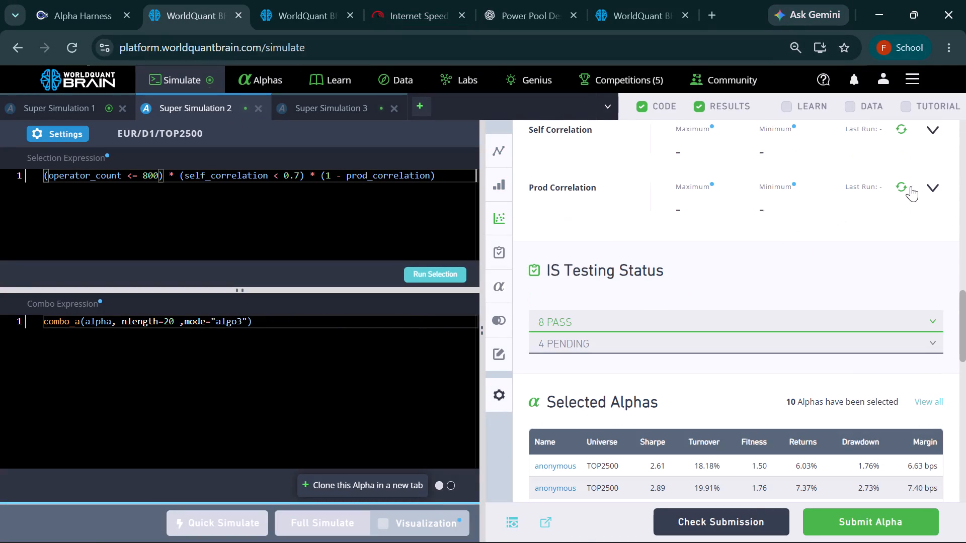
left_click(903, 185)
scroll(567, 217, "up", 4)
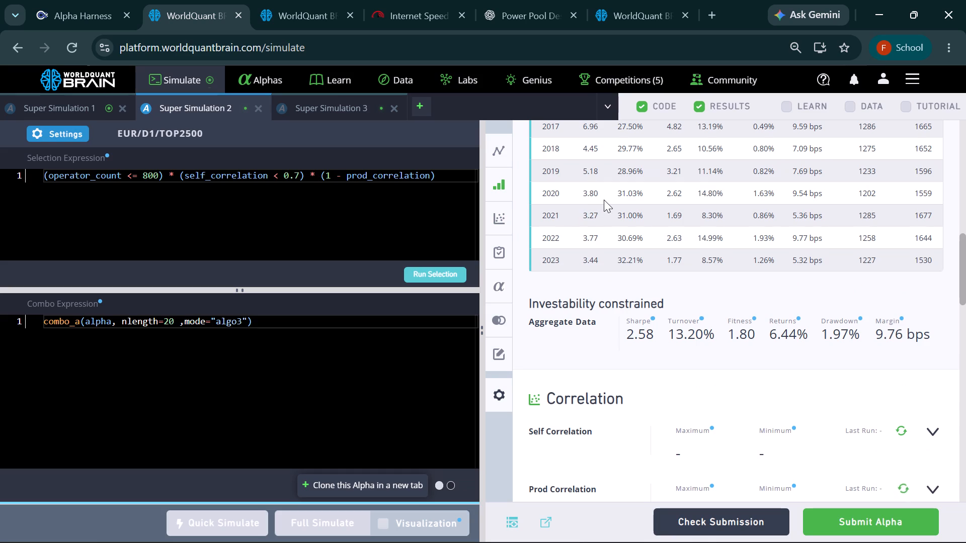
scroll(684, 187, "down", 5)
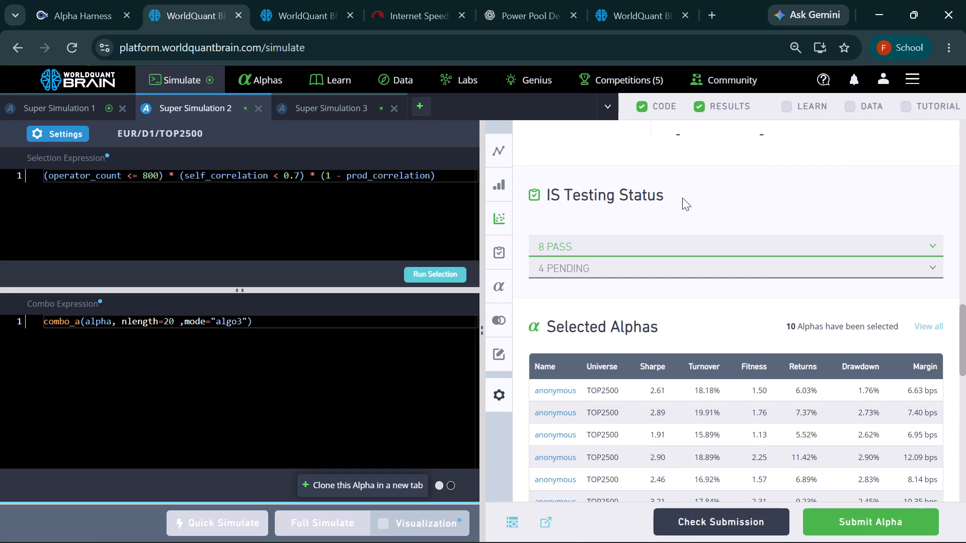
scroll(684, 195, "up", 2)
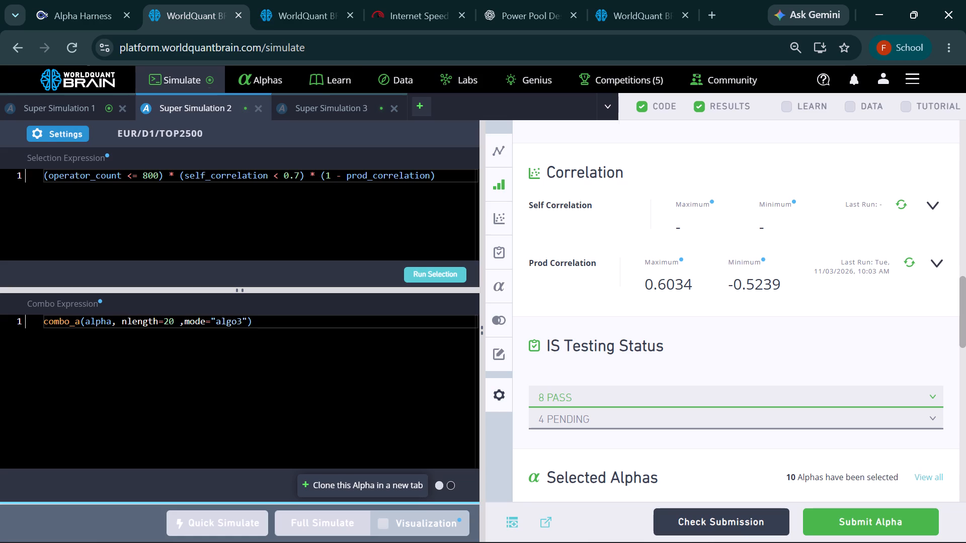
Show the test period for the generate_stats SuperAlpha in Super Simulation 1, run its Prod Correlation check and review its summary.
left_click(104, 105)
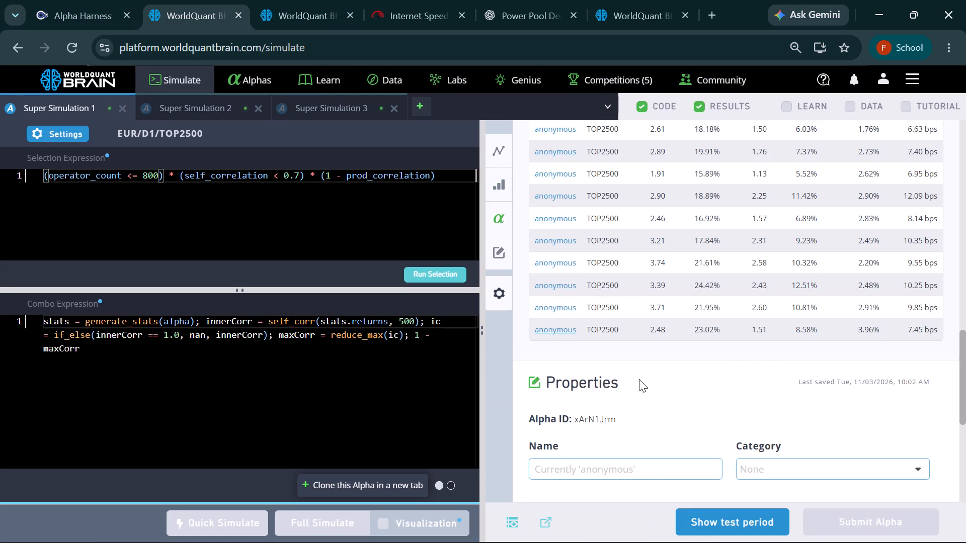
left_click(694, 517)
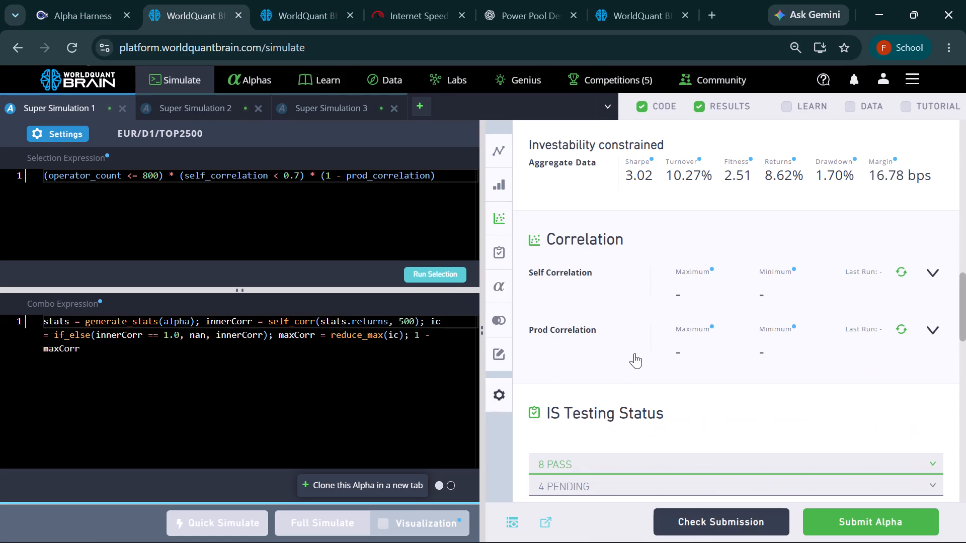
left_click(900, 327)
scroll(781, 317, "up", 7)
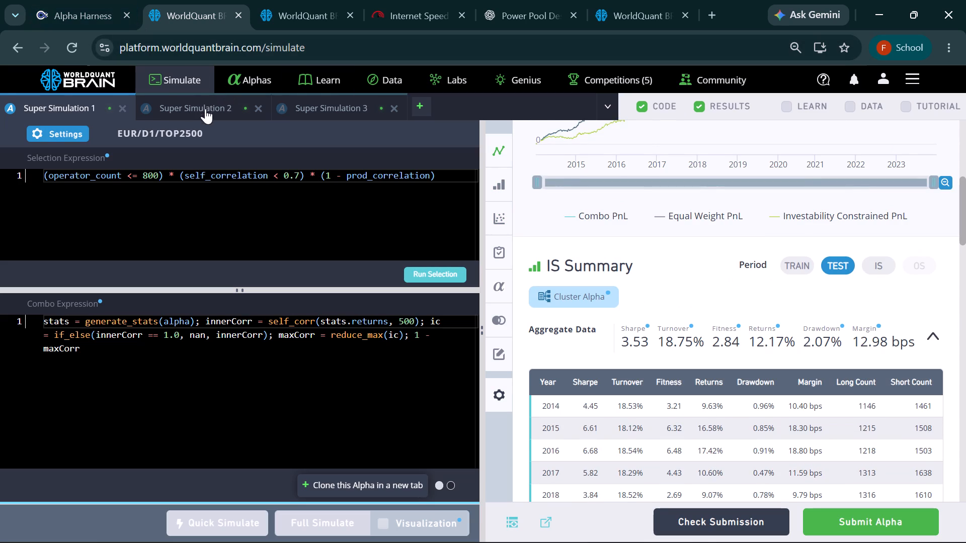
scroll(592, 244, "down", 8)
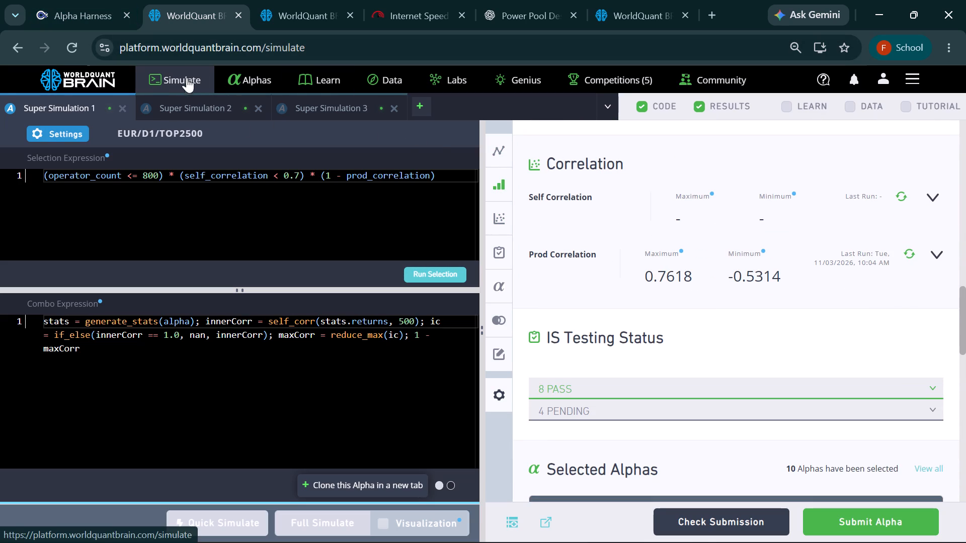
left_click(191, 106)
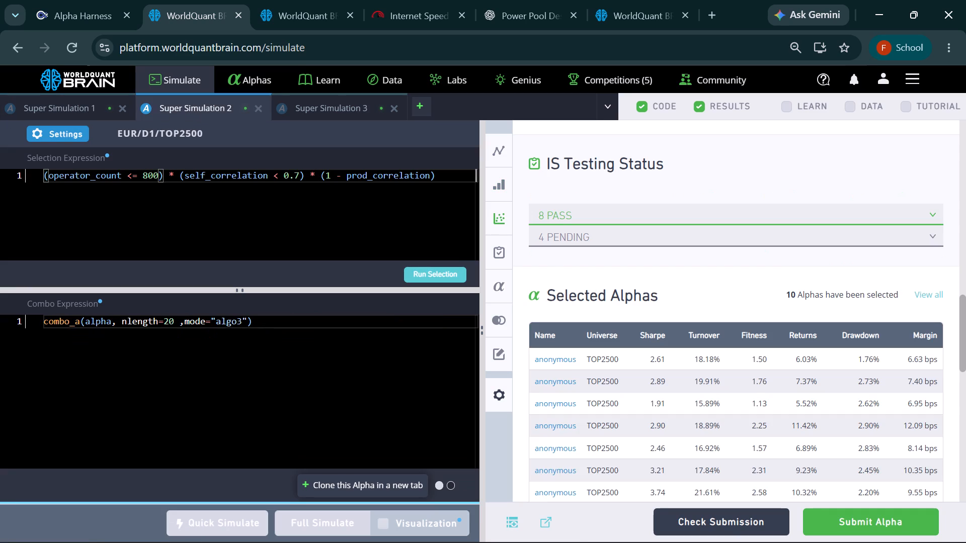
key("ctrl+a")
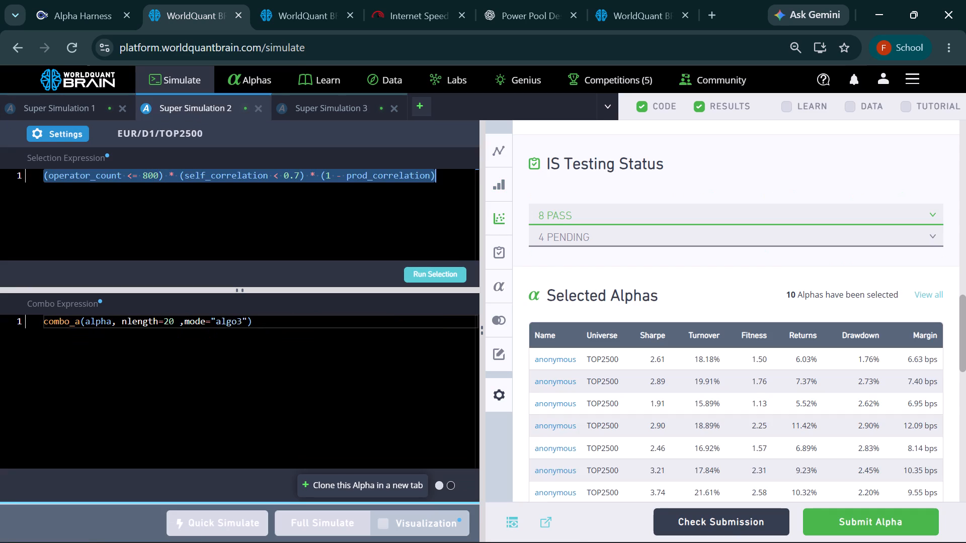
key("ctrl+c")
left_click(507, 0)
scroll(118, 315, "down", 1)
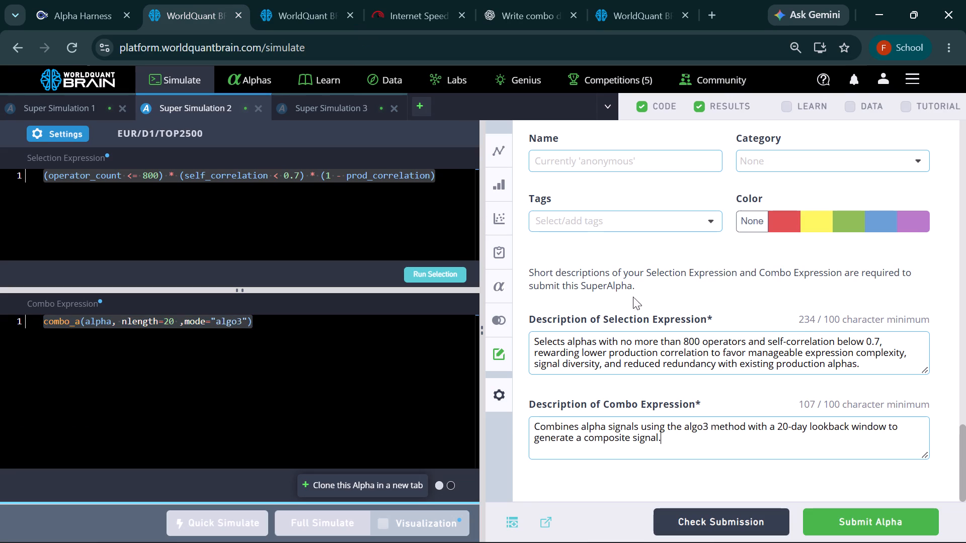
Submit the EUR SuperAlpha in Super Simulation 2.
left_click(827, 519)
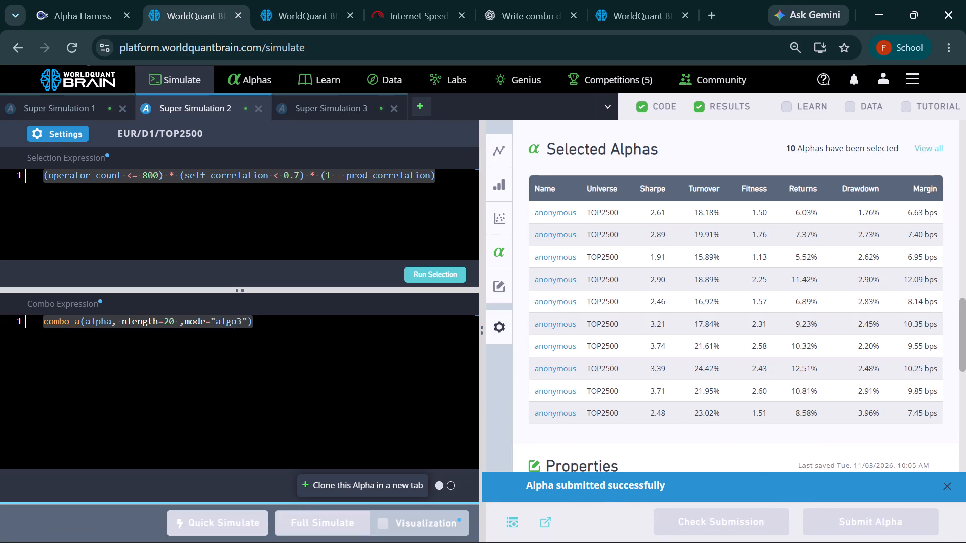
Open the Windows options for shutting down or signing out.
key("super+x")
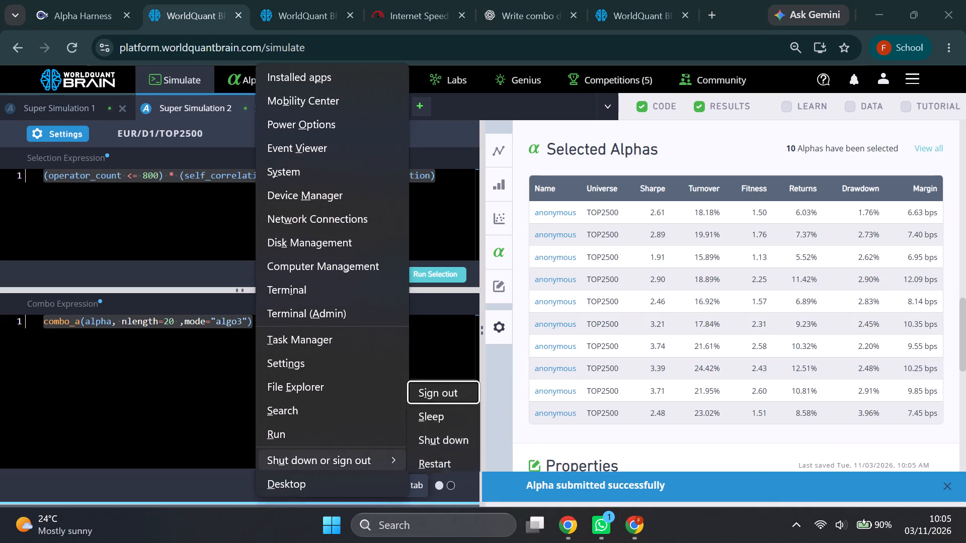